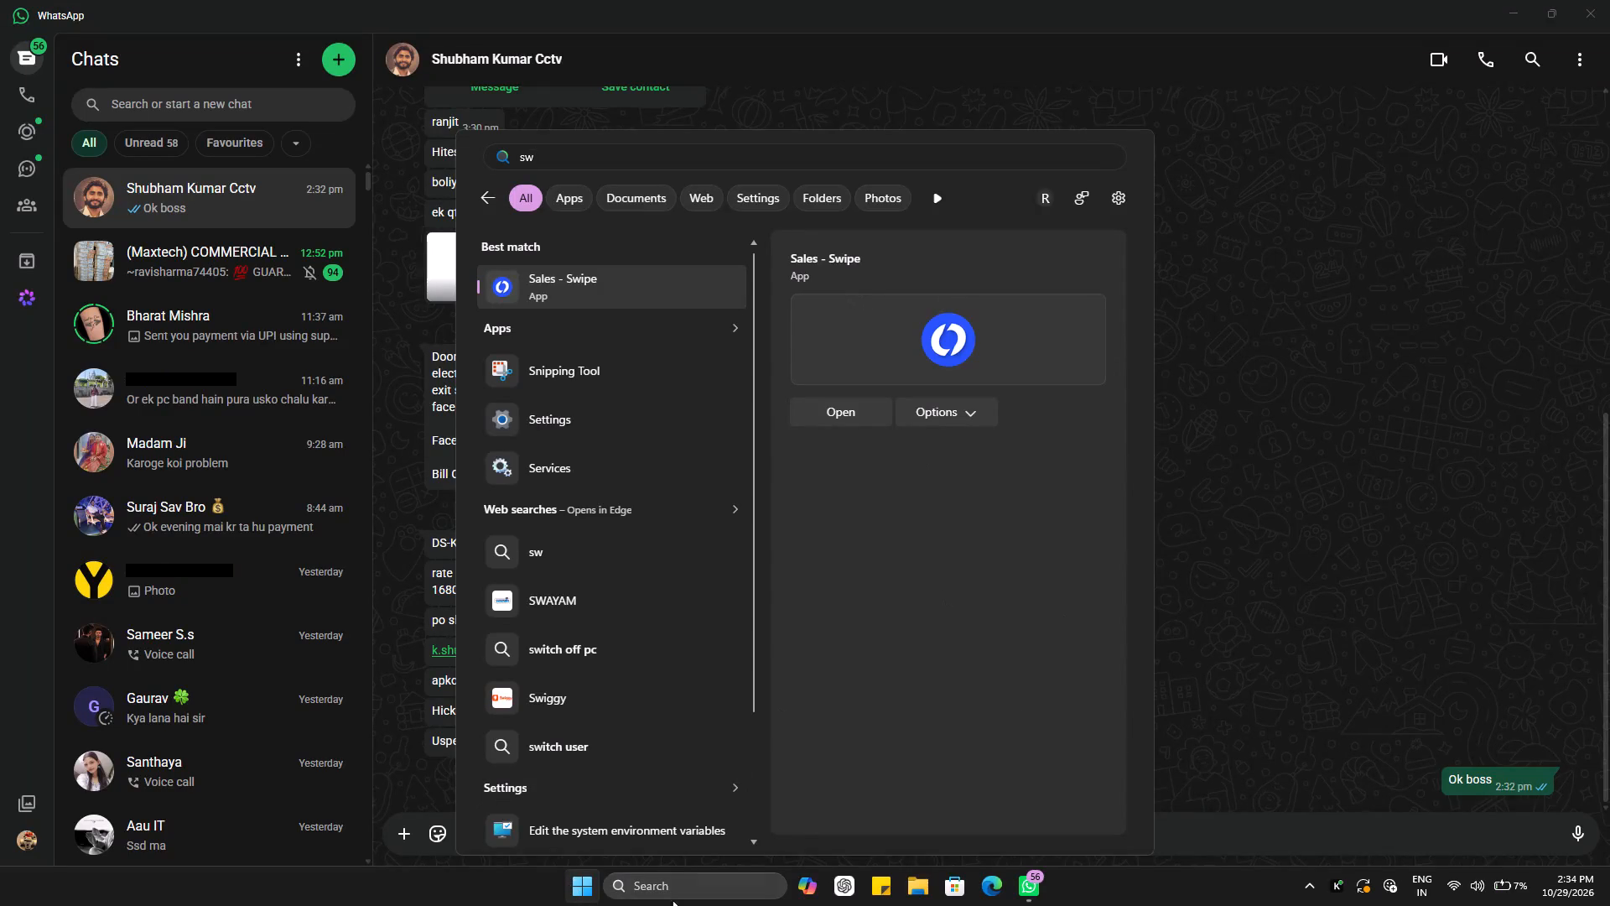
Launch Google Chrome with the RoalistTech solutions profile and open the Swipe billing site.
left_click(599, 898)
left_click(584, 896)
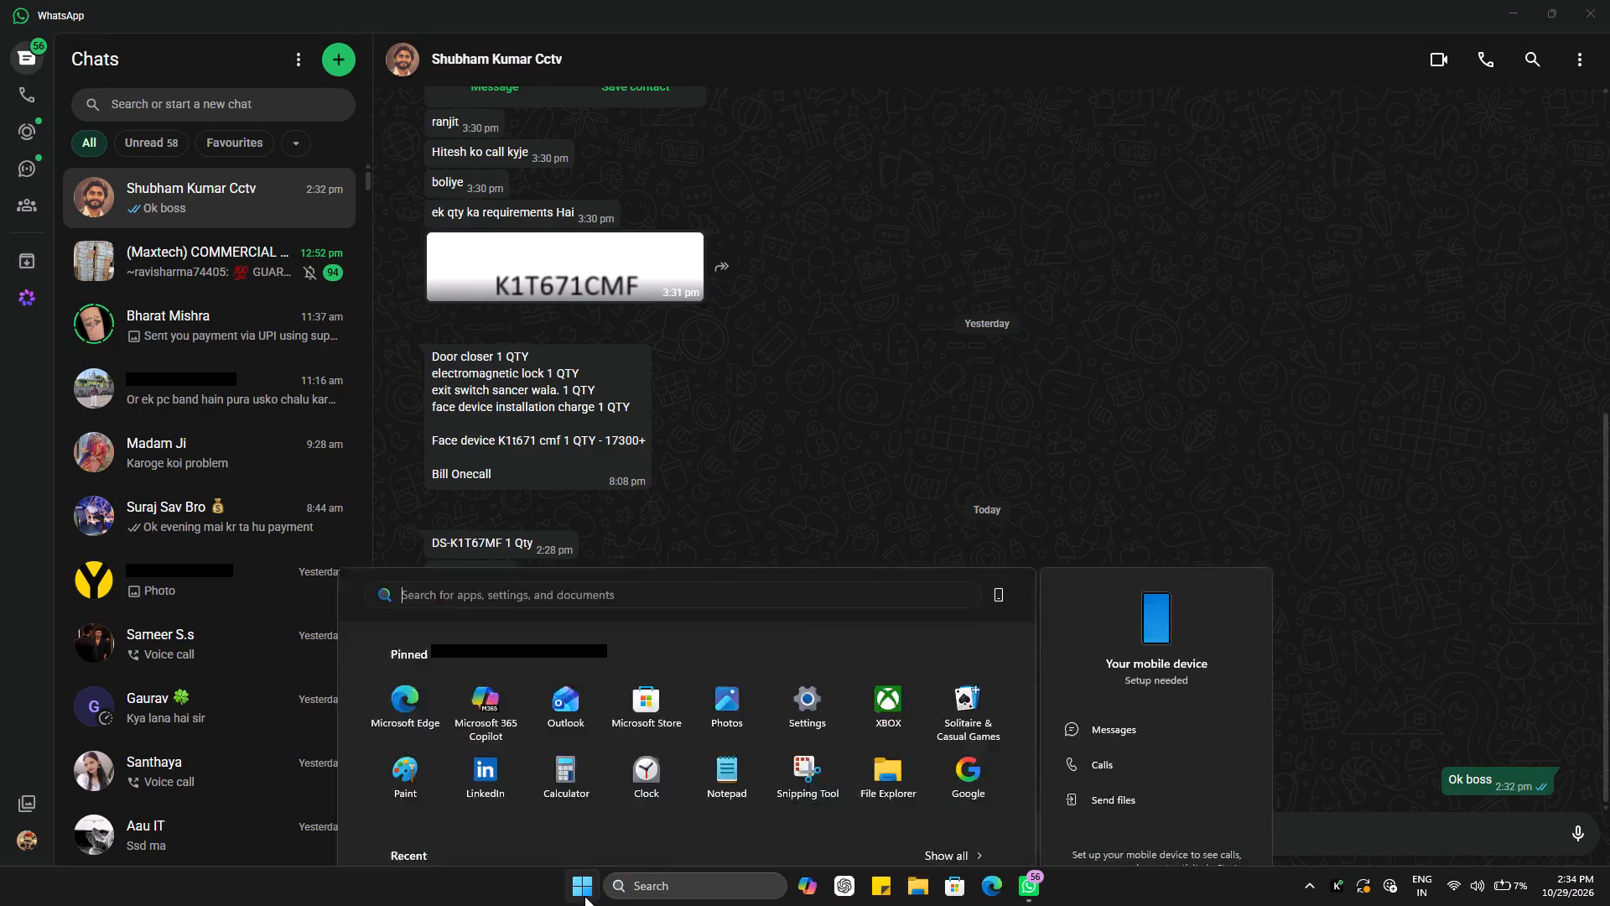
type("chr")
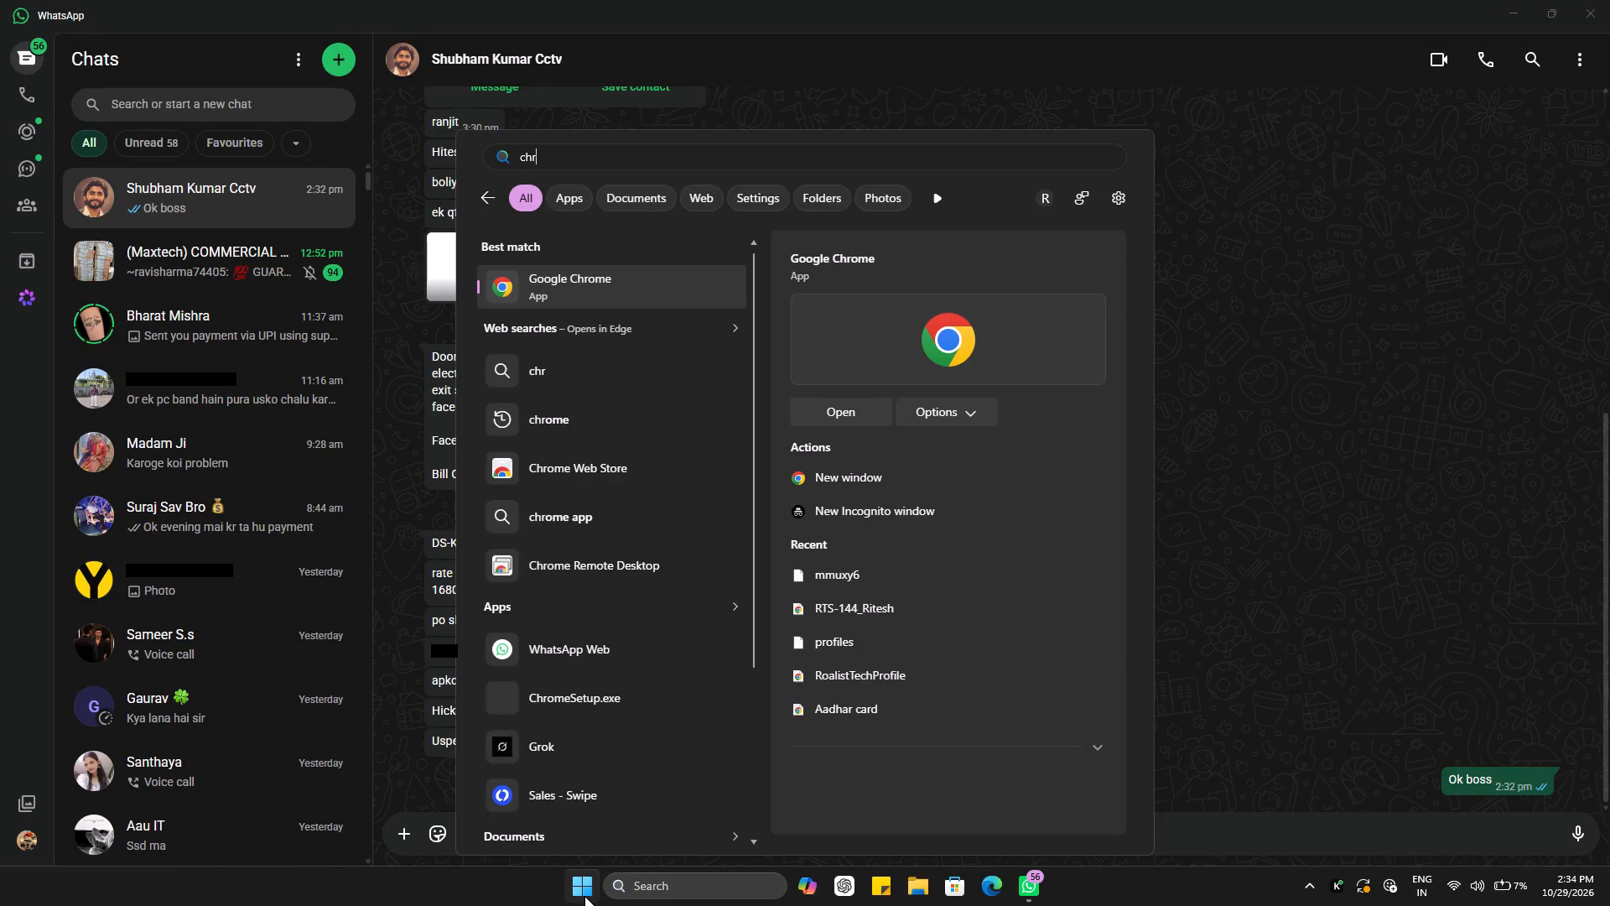
left_click(686, 285)
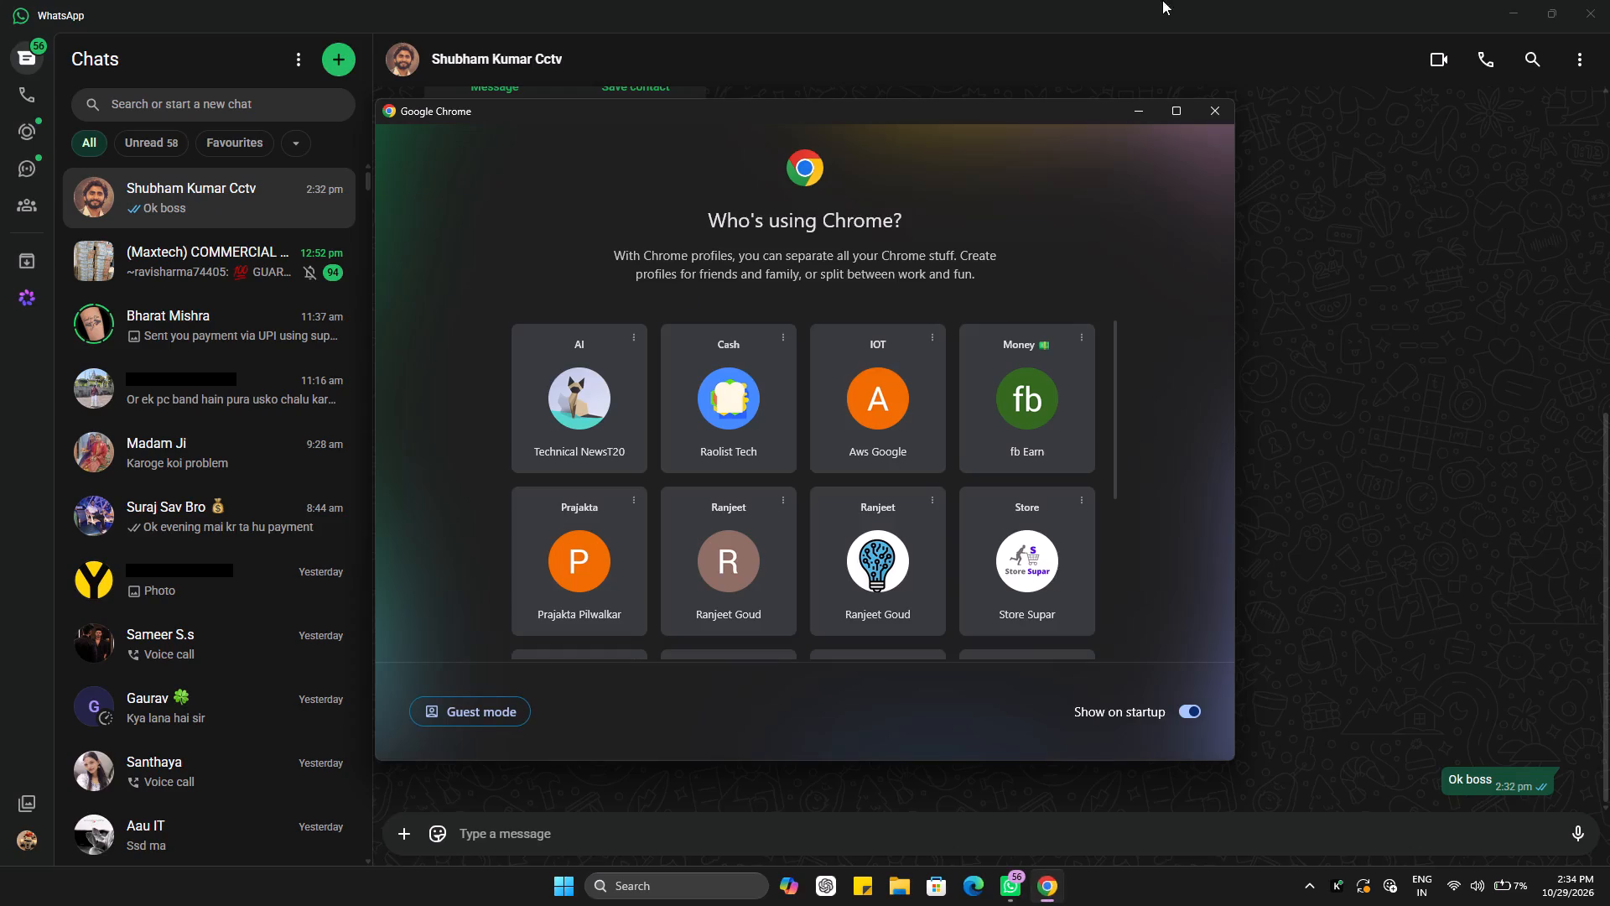
left_click(1175, 103)
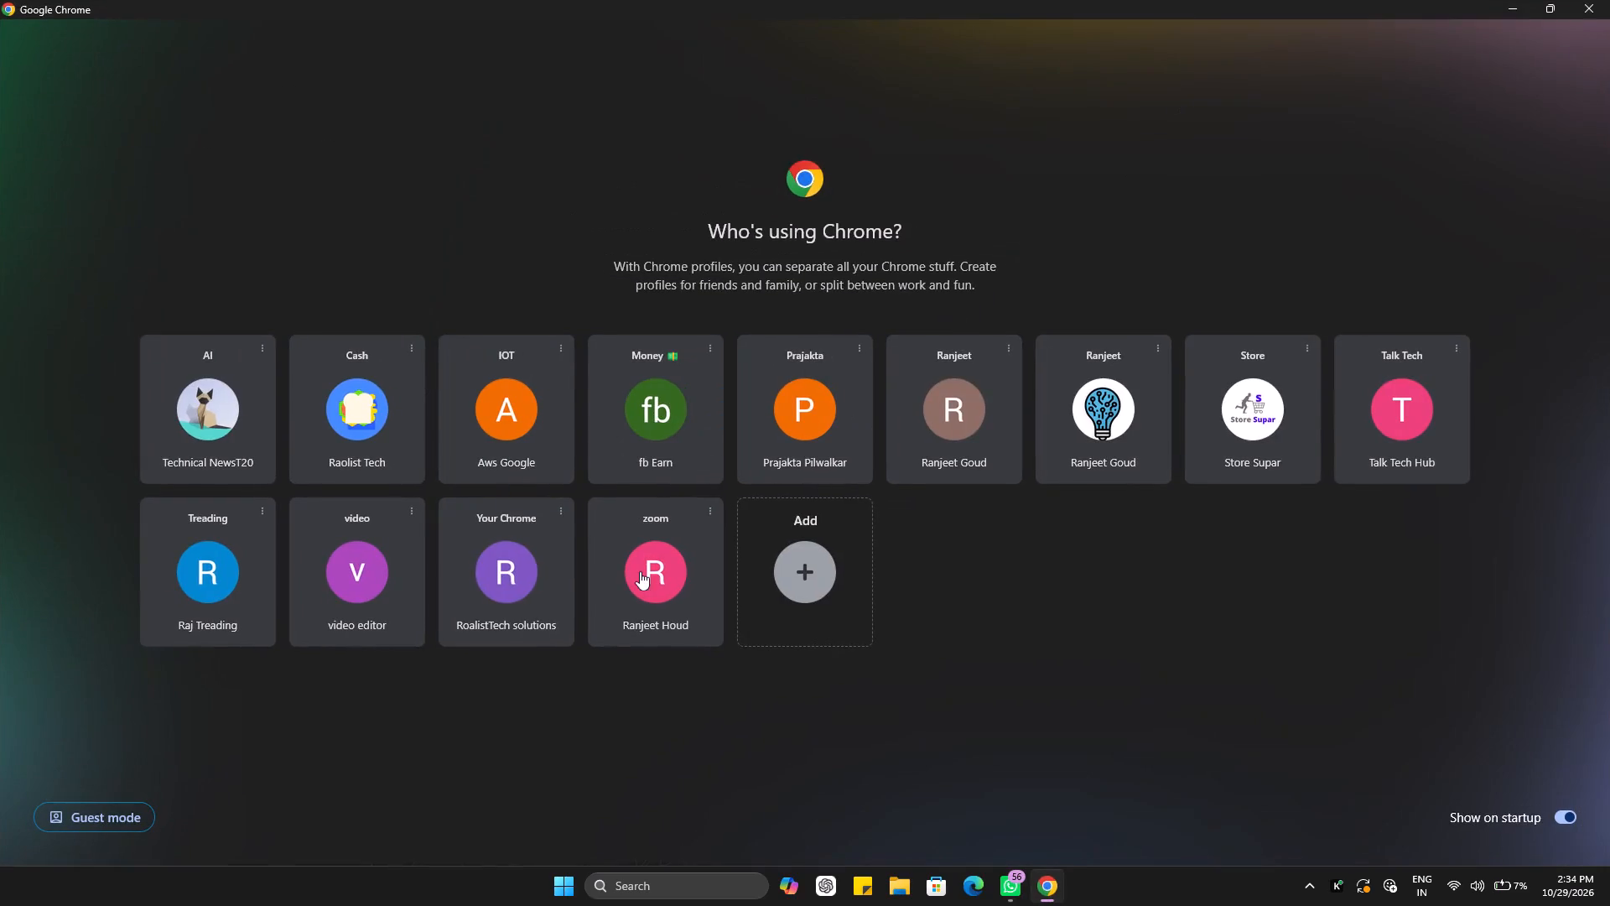
left_click(519, 570)
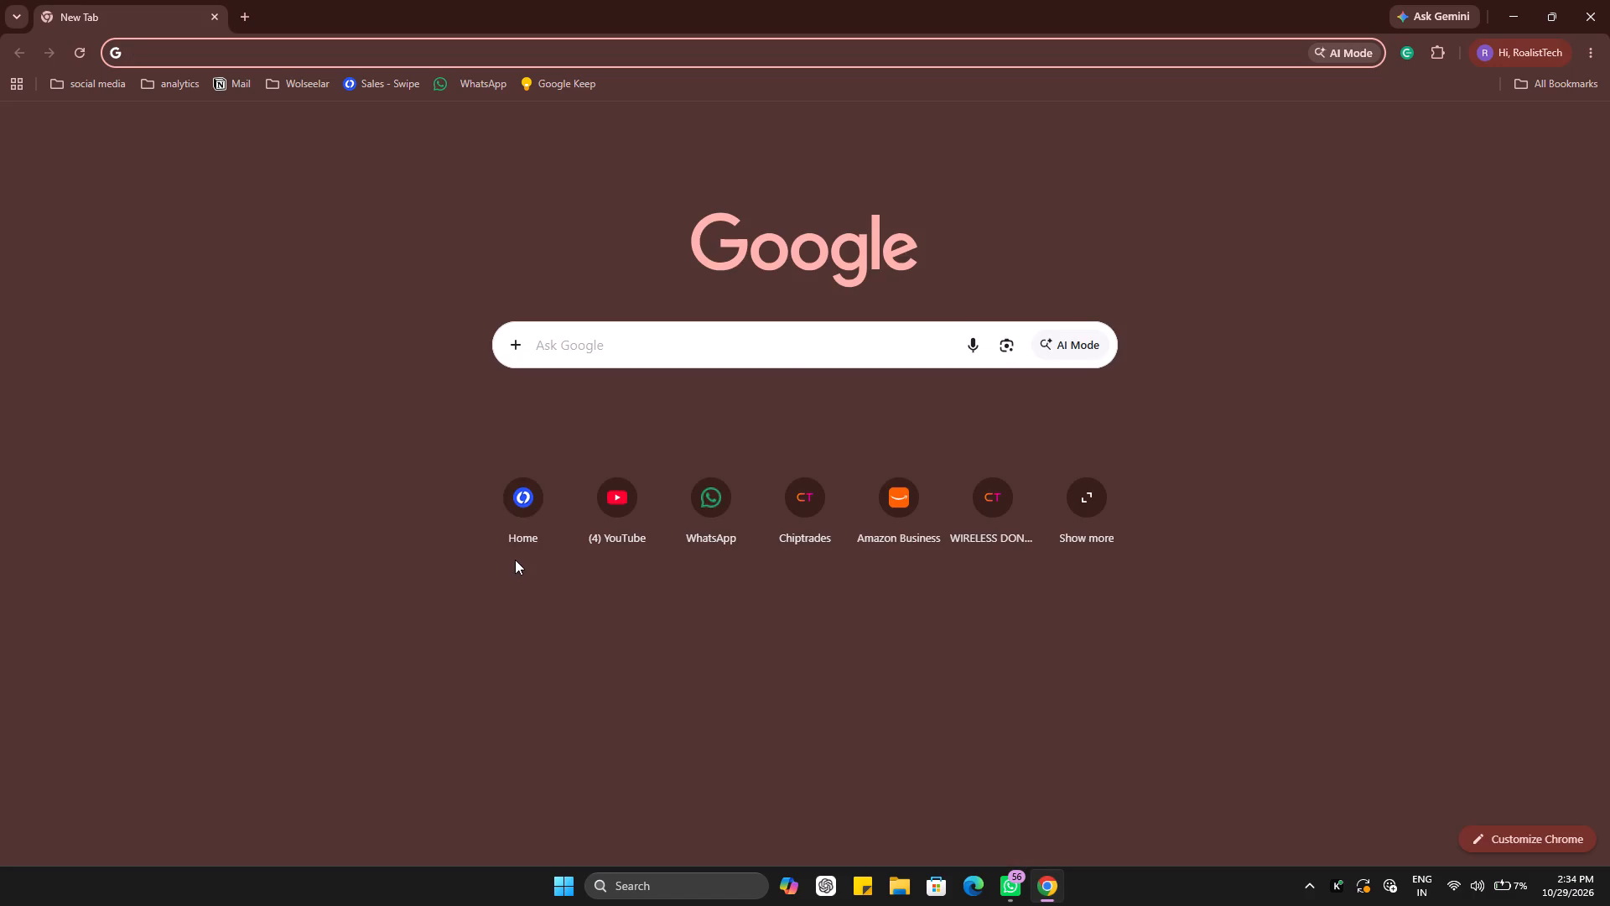
left_click(507, 536)
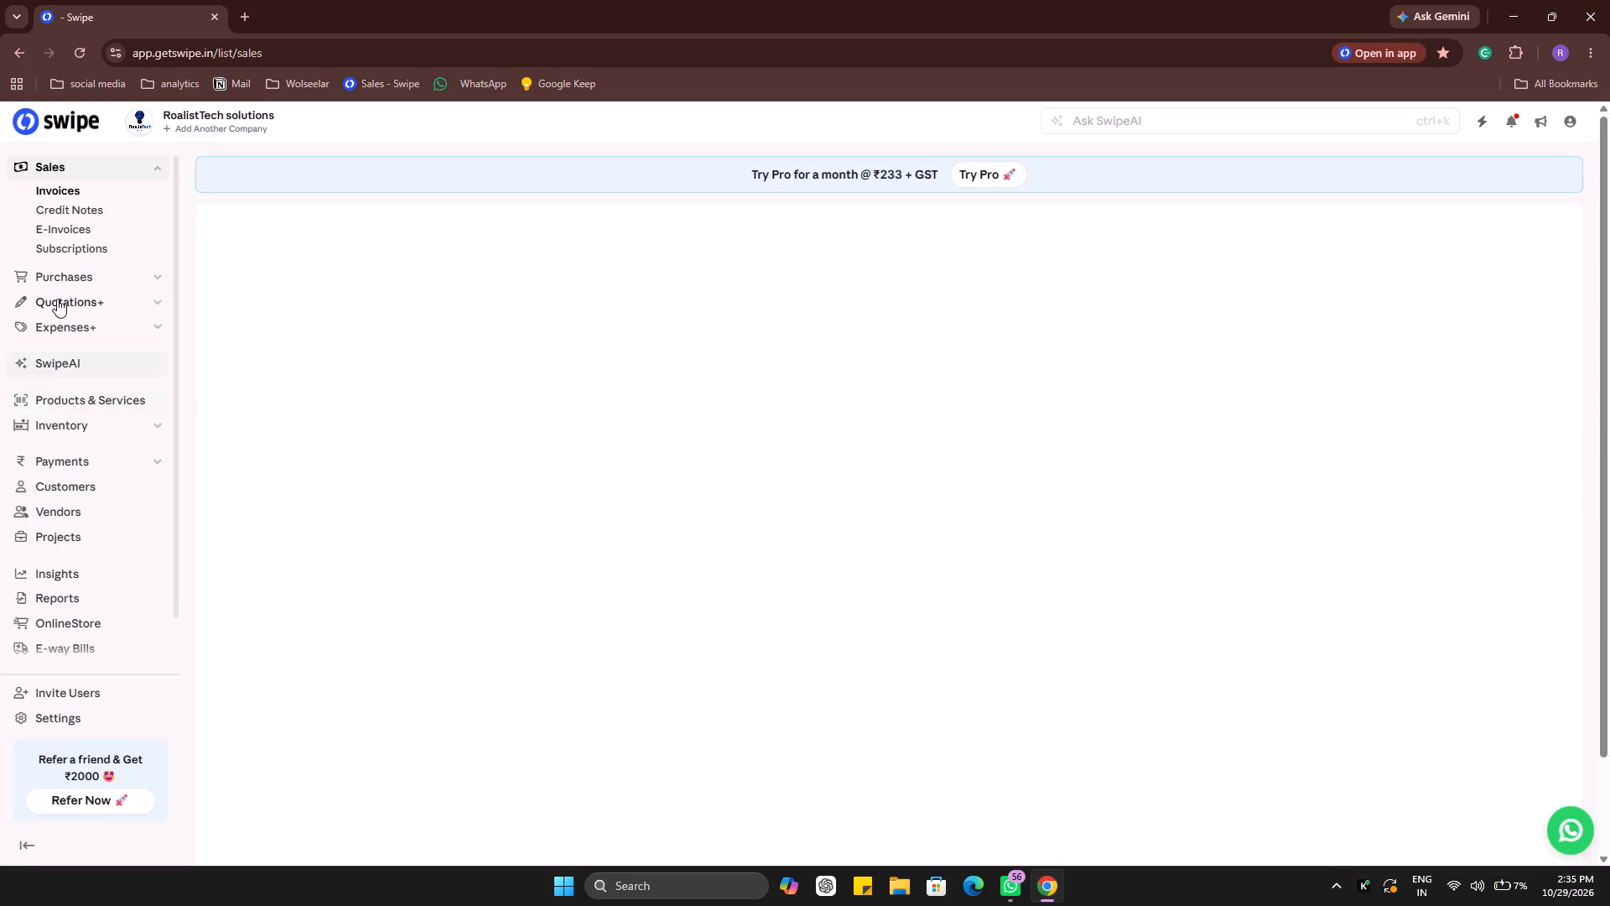
Cancel purchase order PO-1 for Globalnet Computers in the Purchase Orders list.
left_click(101, 275)
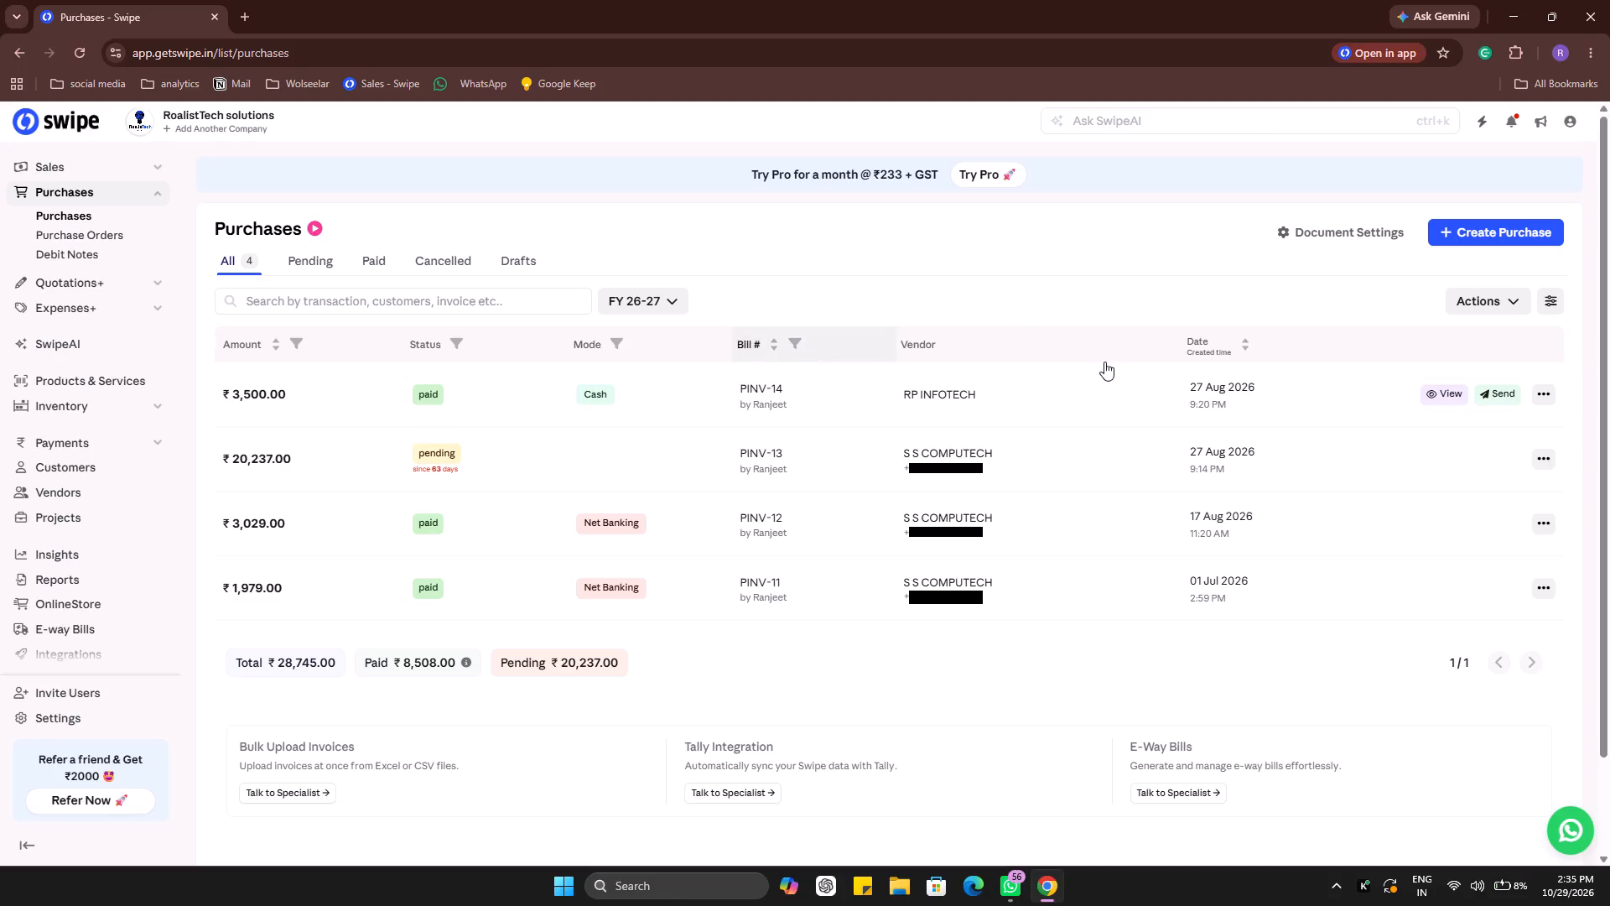
left_click(96, 235)
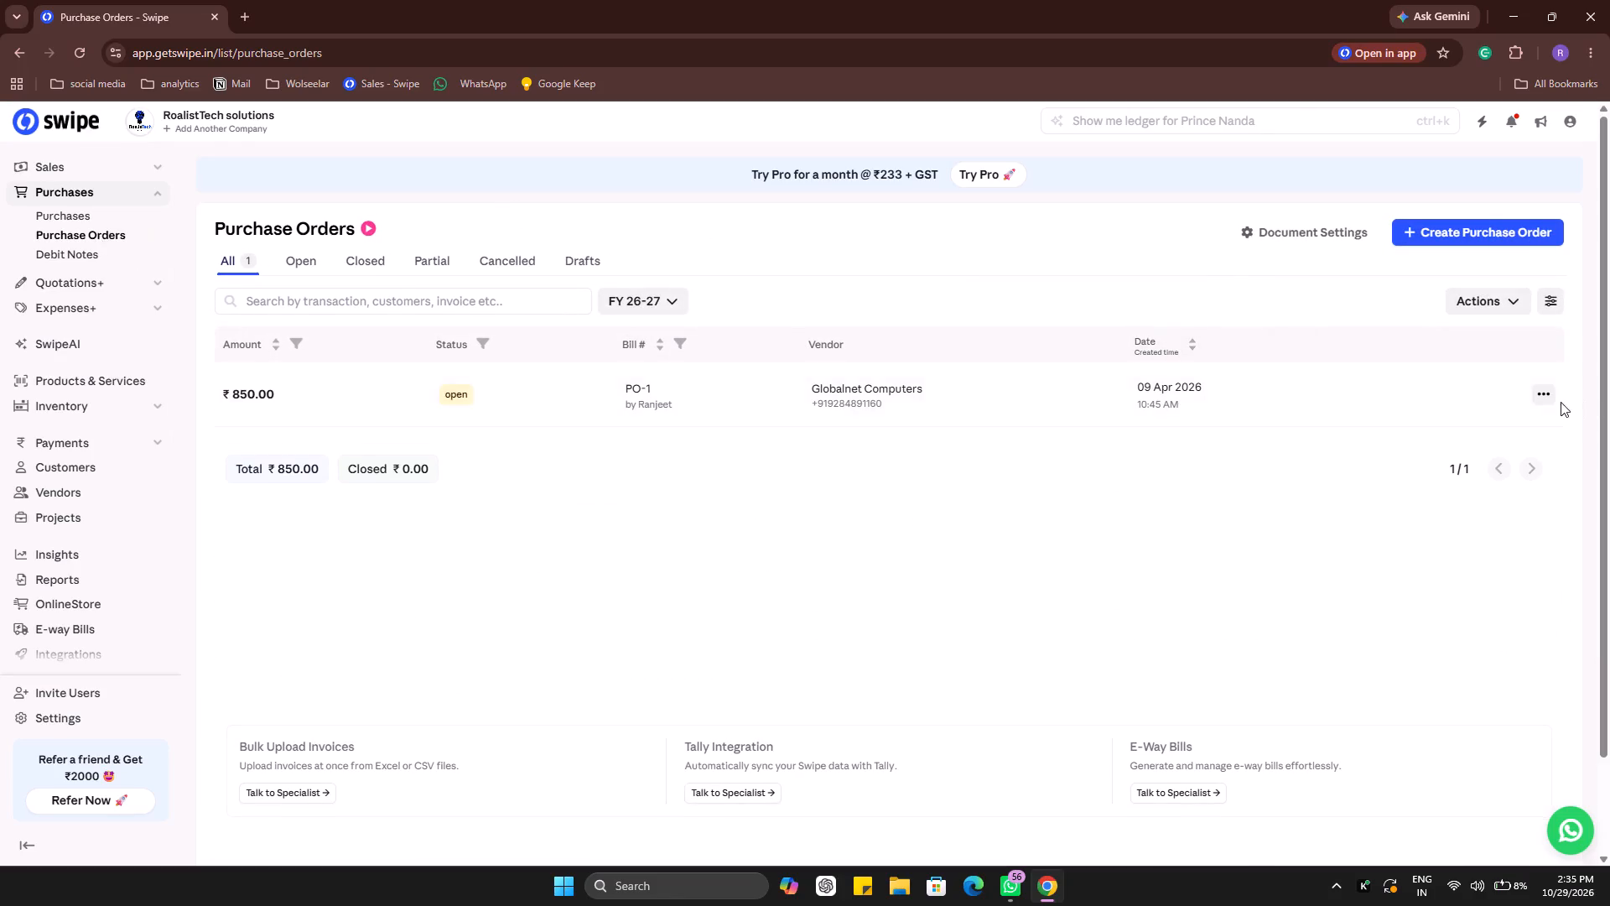
left_click(1542, 390)
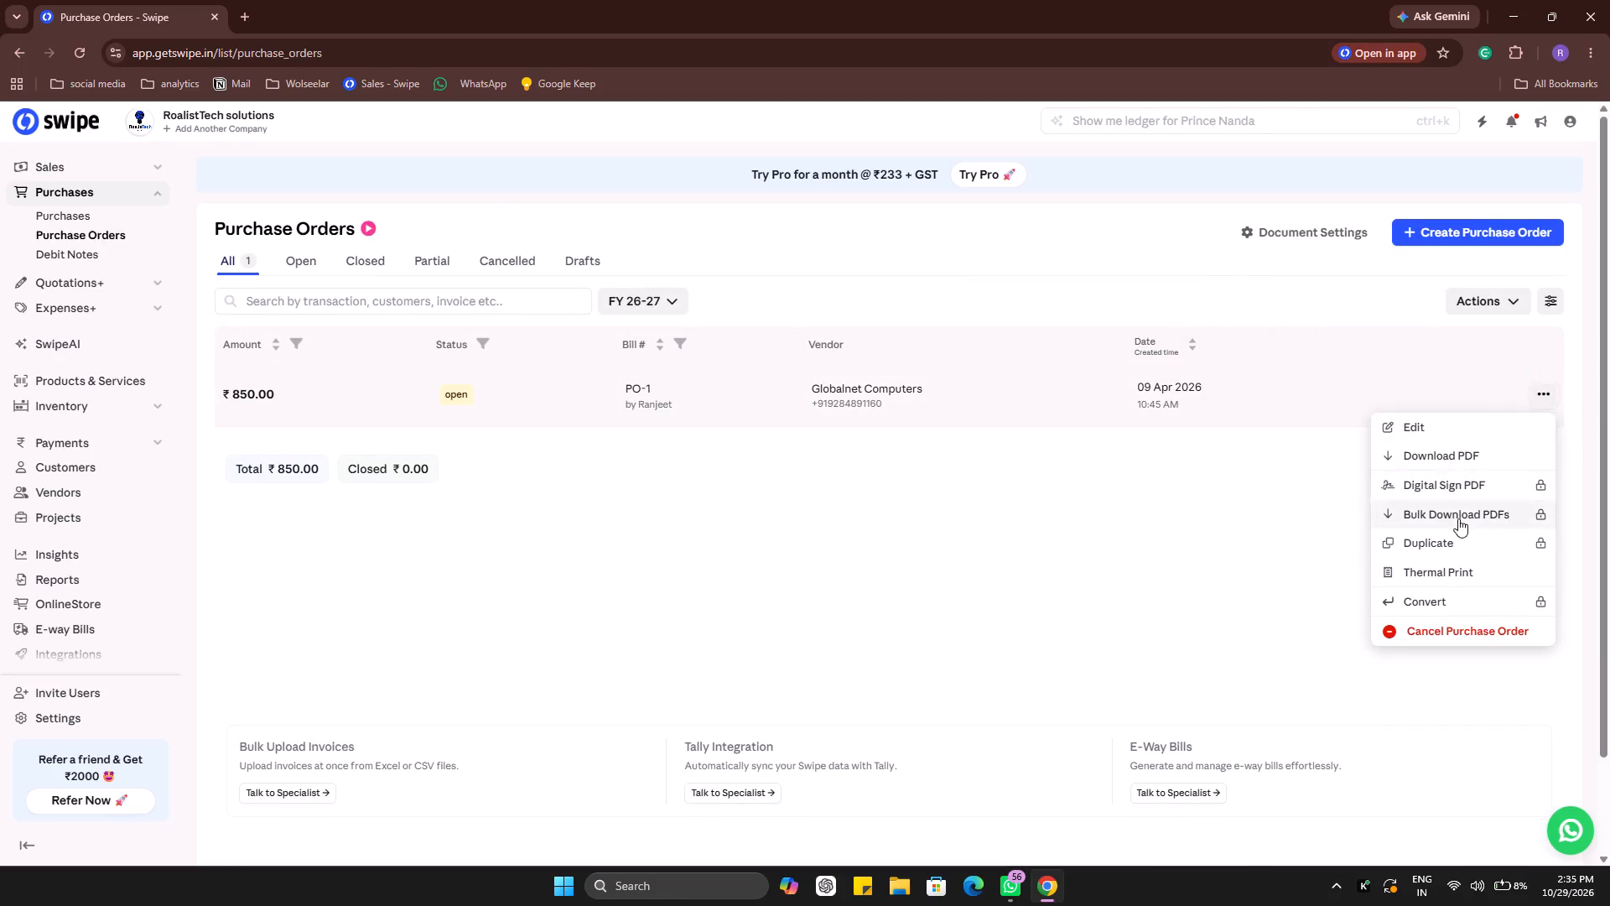
left_click(1415, 629)
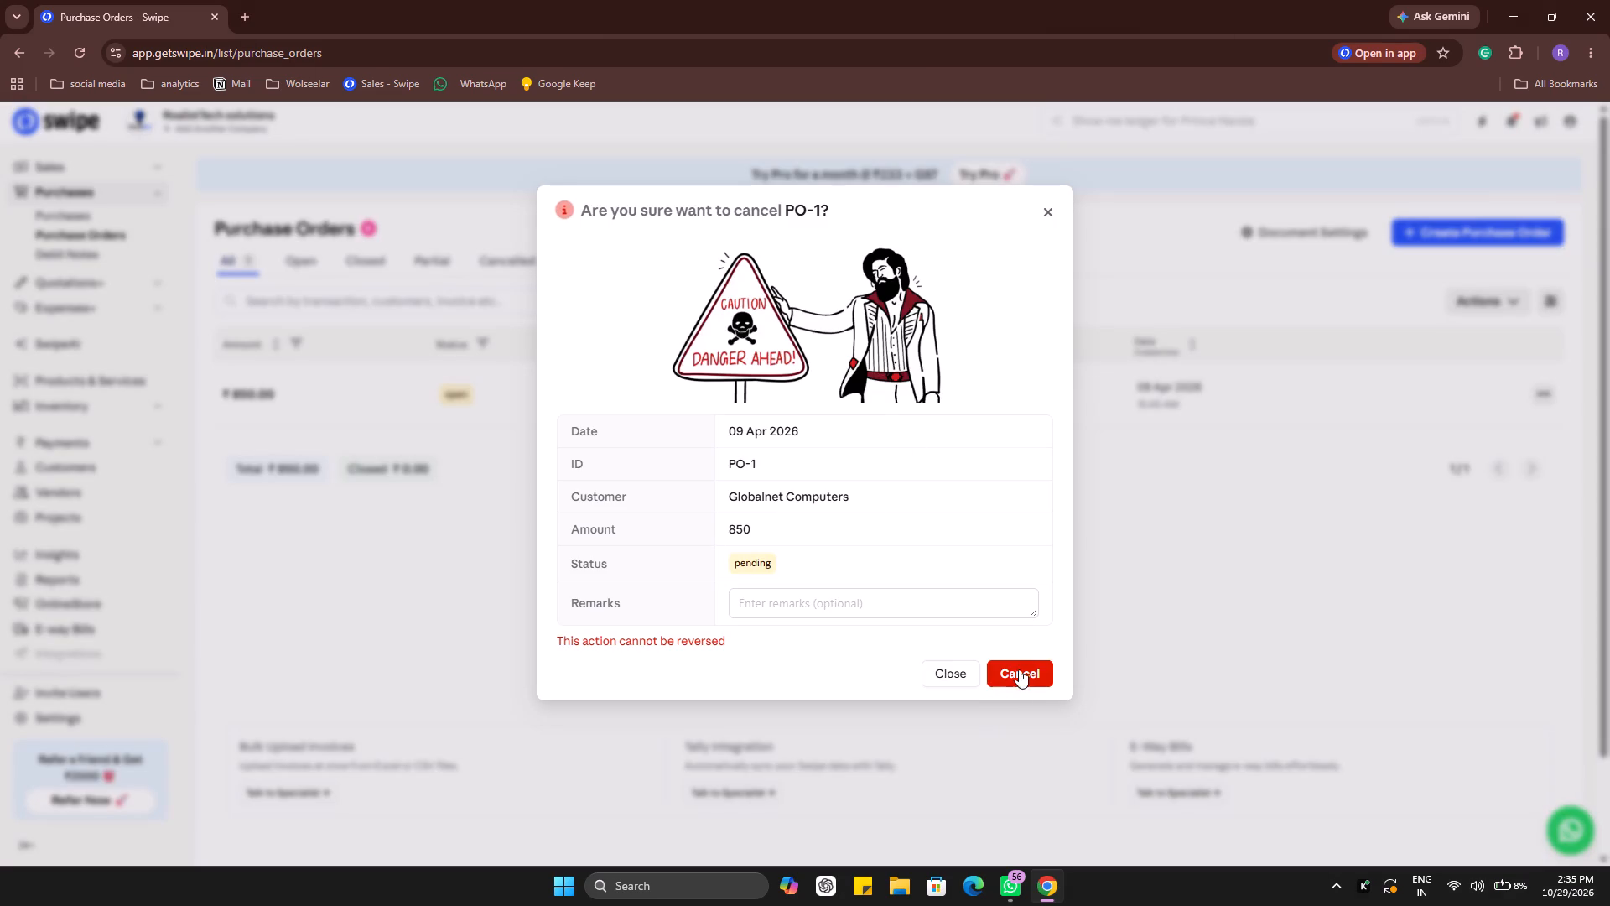
left_click(1019, 669)
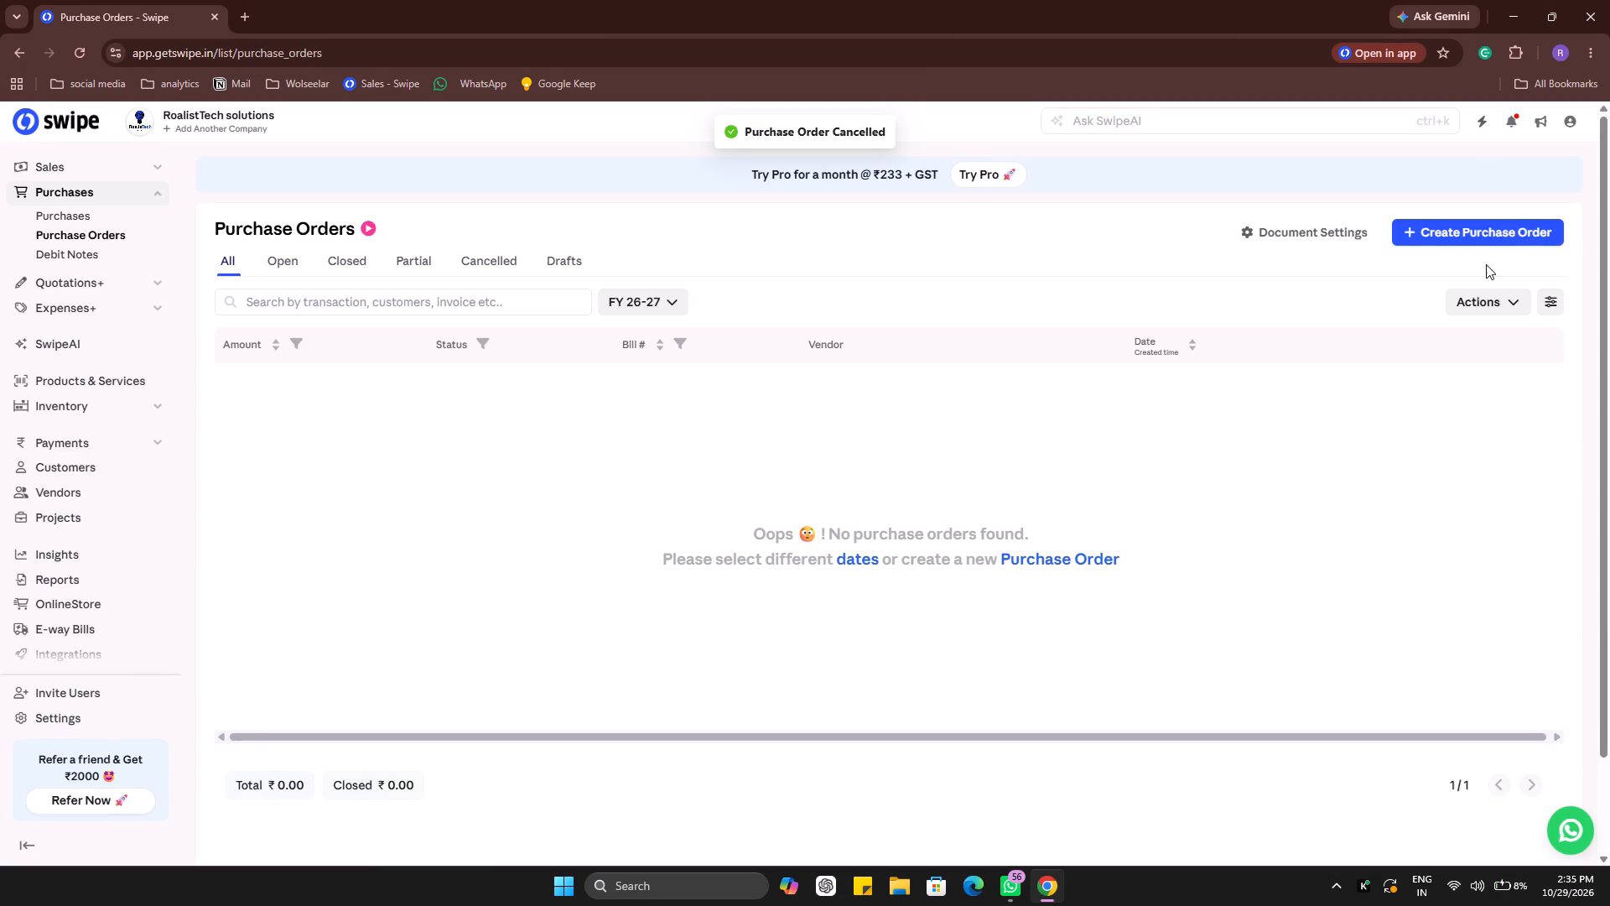
Start a new purchase order and open the form for creating a new vendor.
left_click(1484, 244)
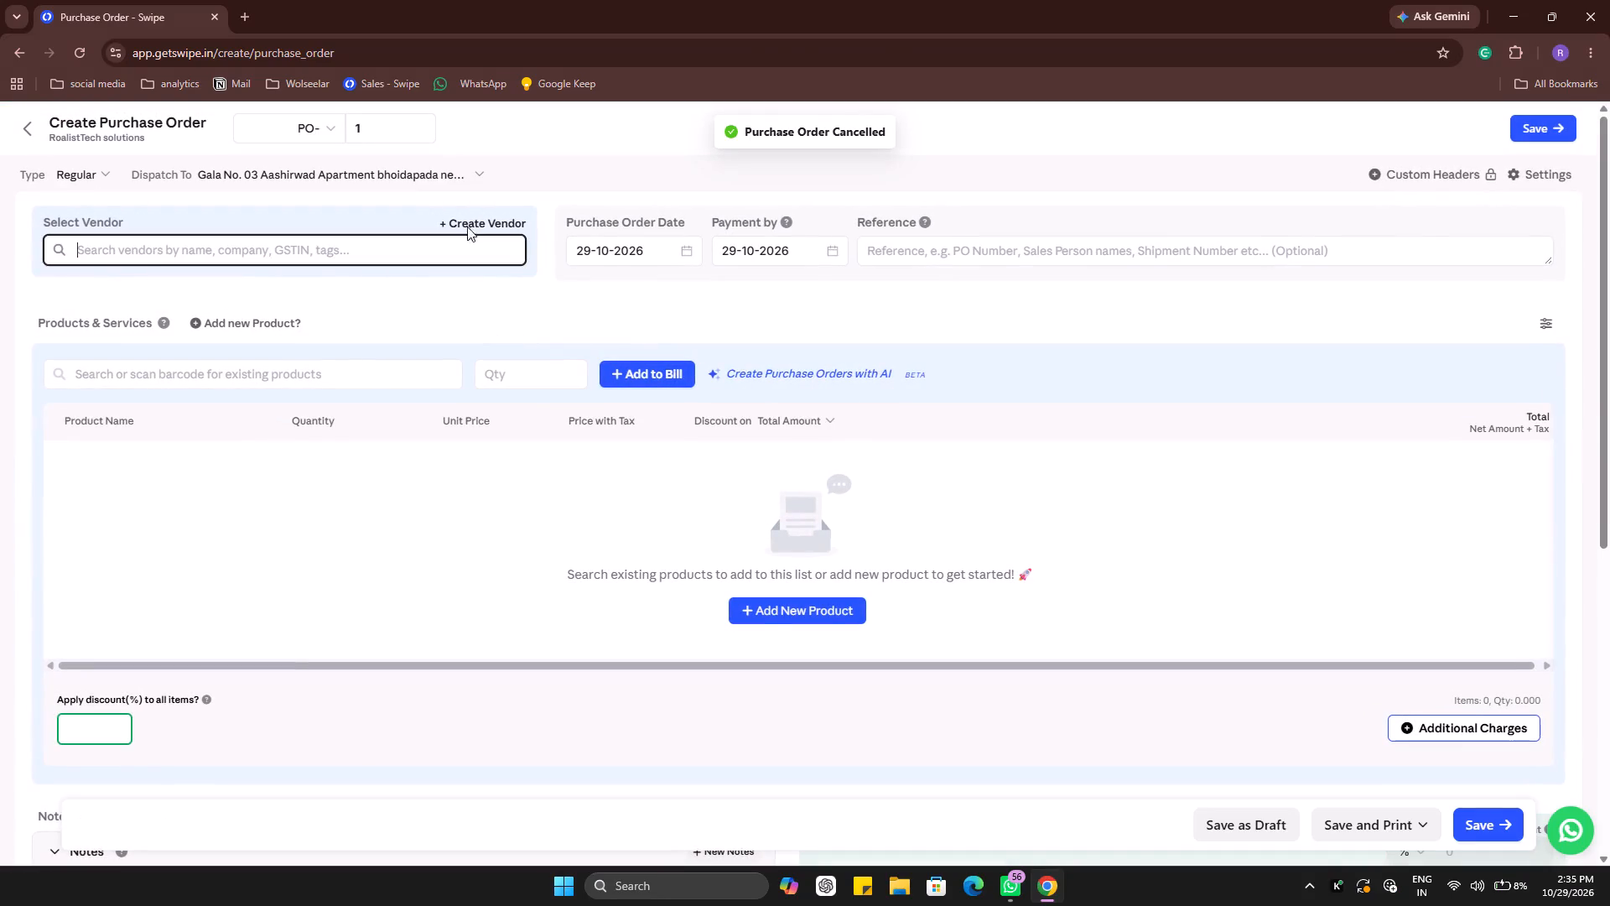
left_click(470, 227)
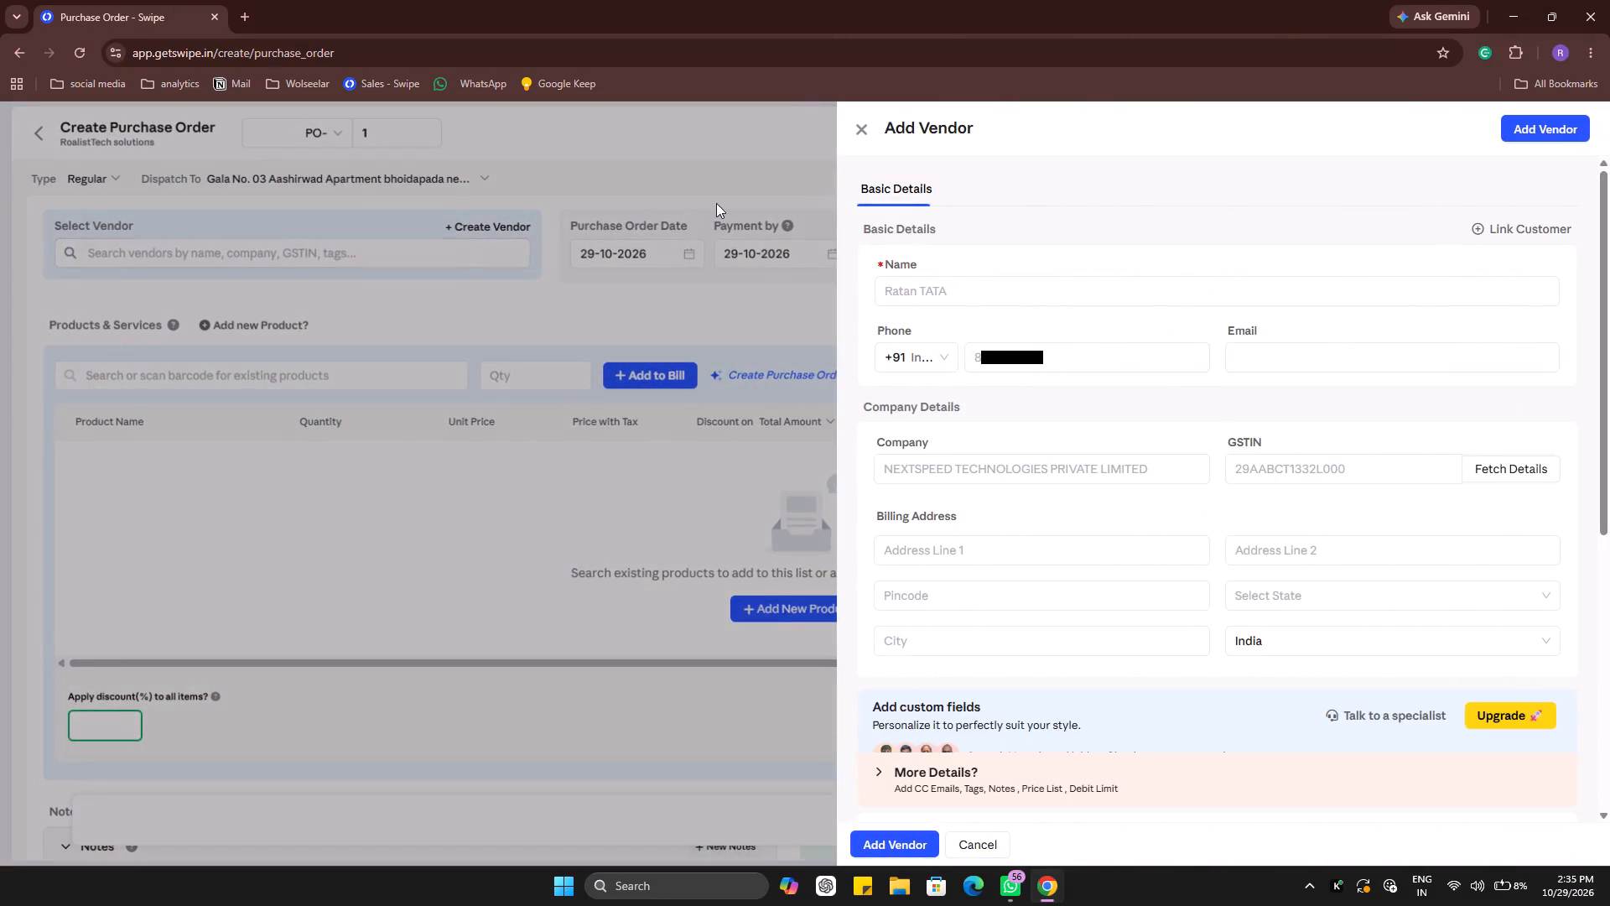
left_click(860, 124)
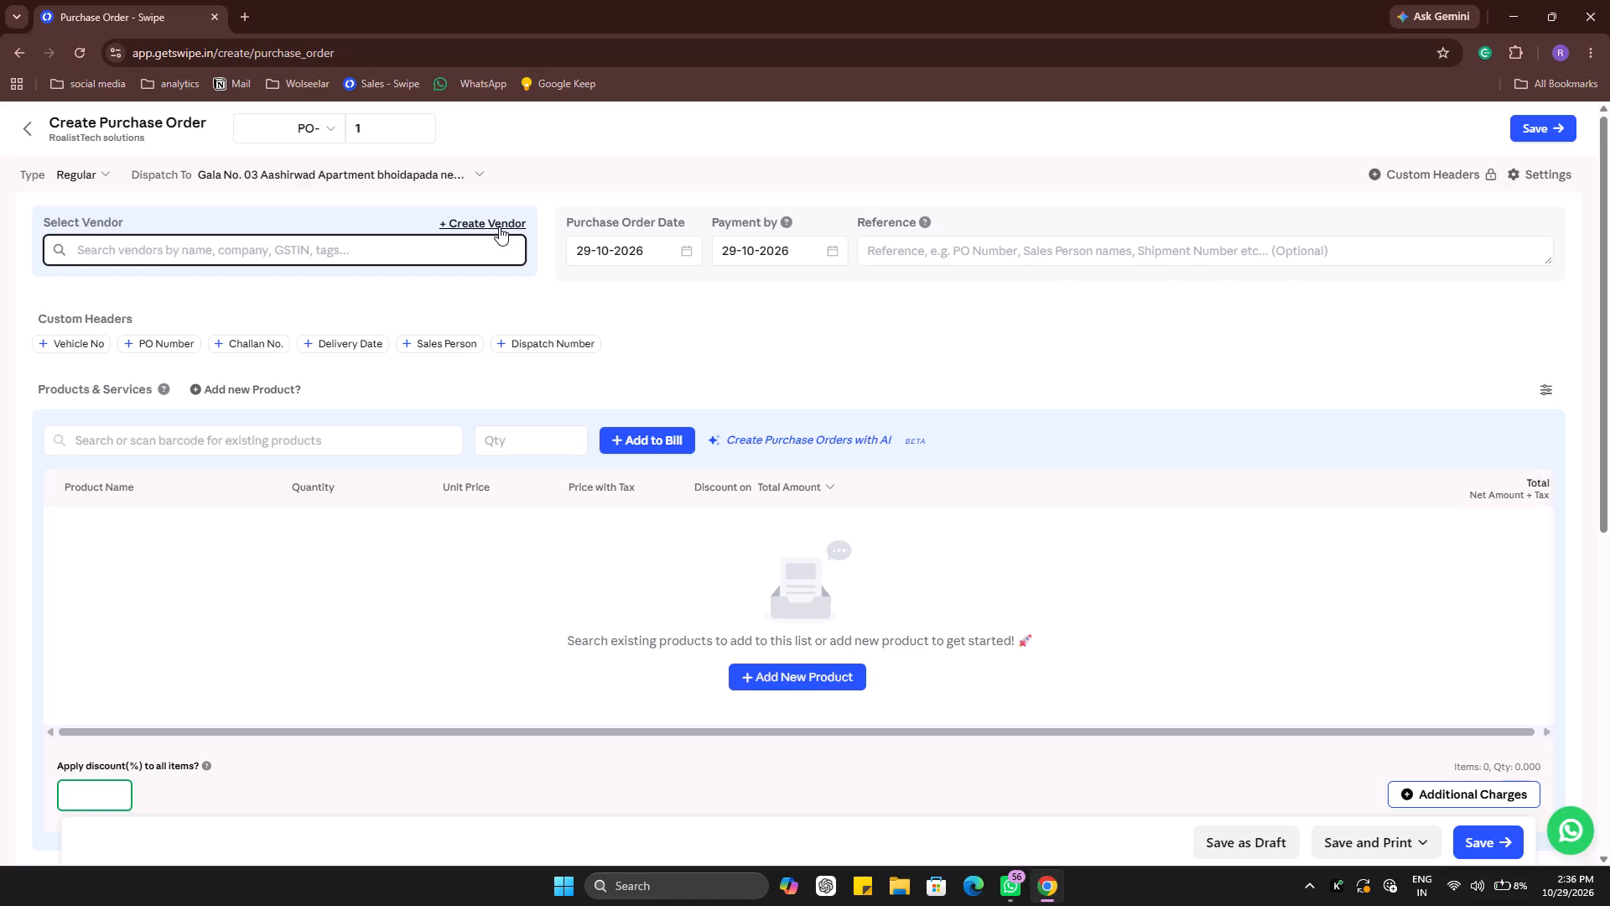
left_click(499, 226)
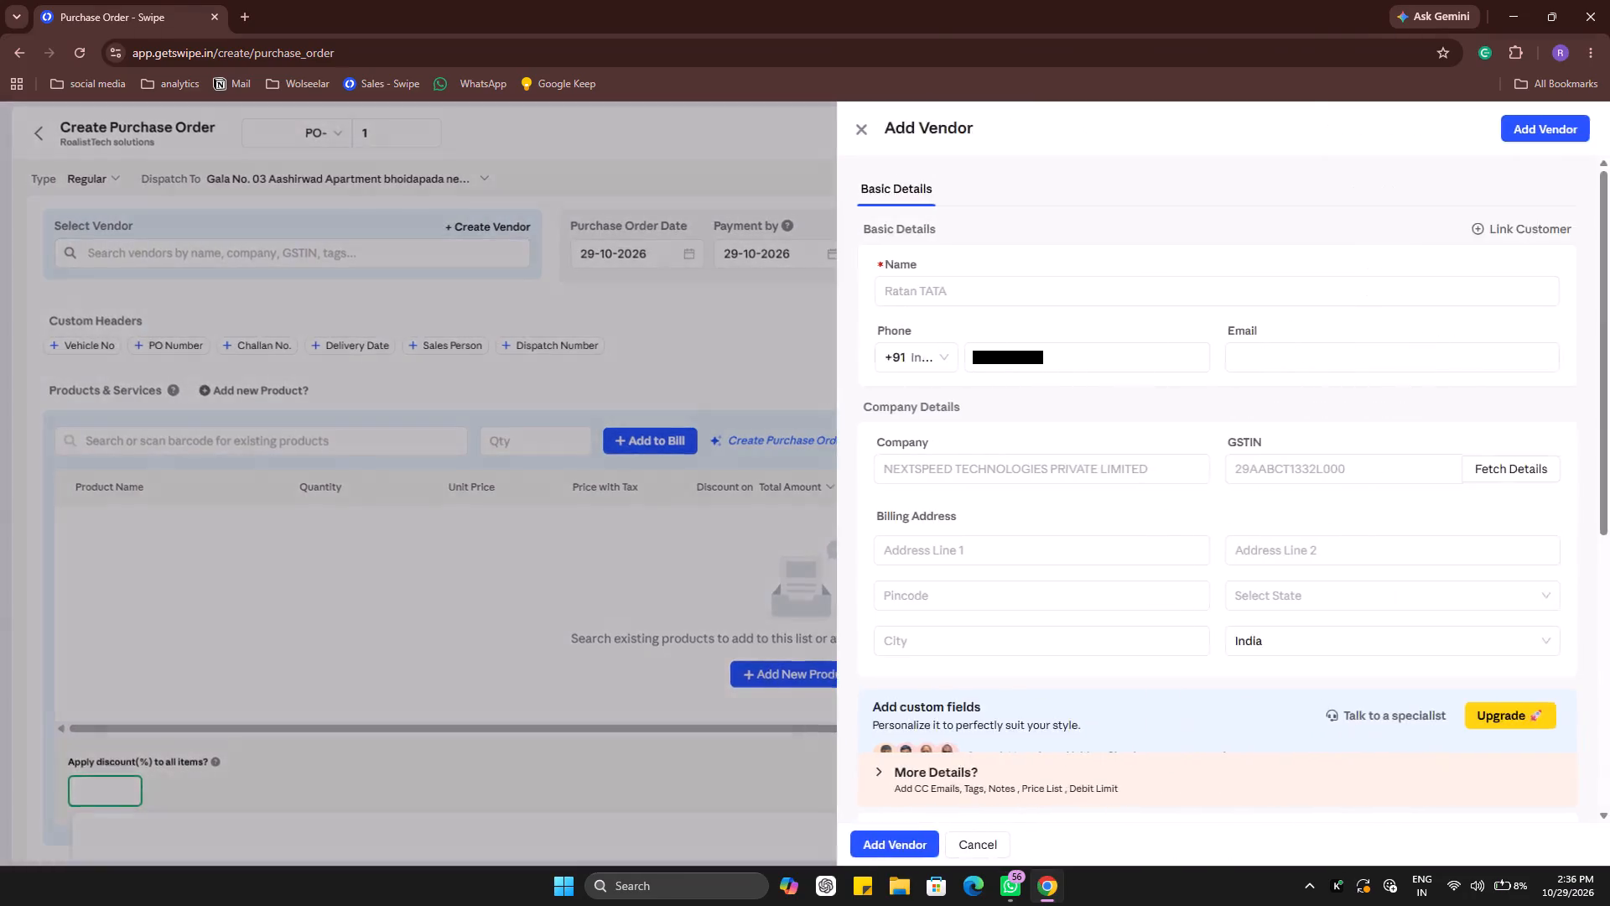
Examine the name, phone, email, company and billing address fields of the new vendor form.
left_click(1062, 353)
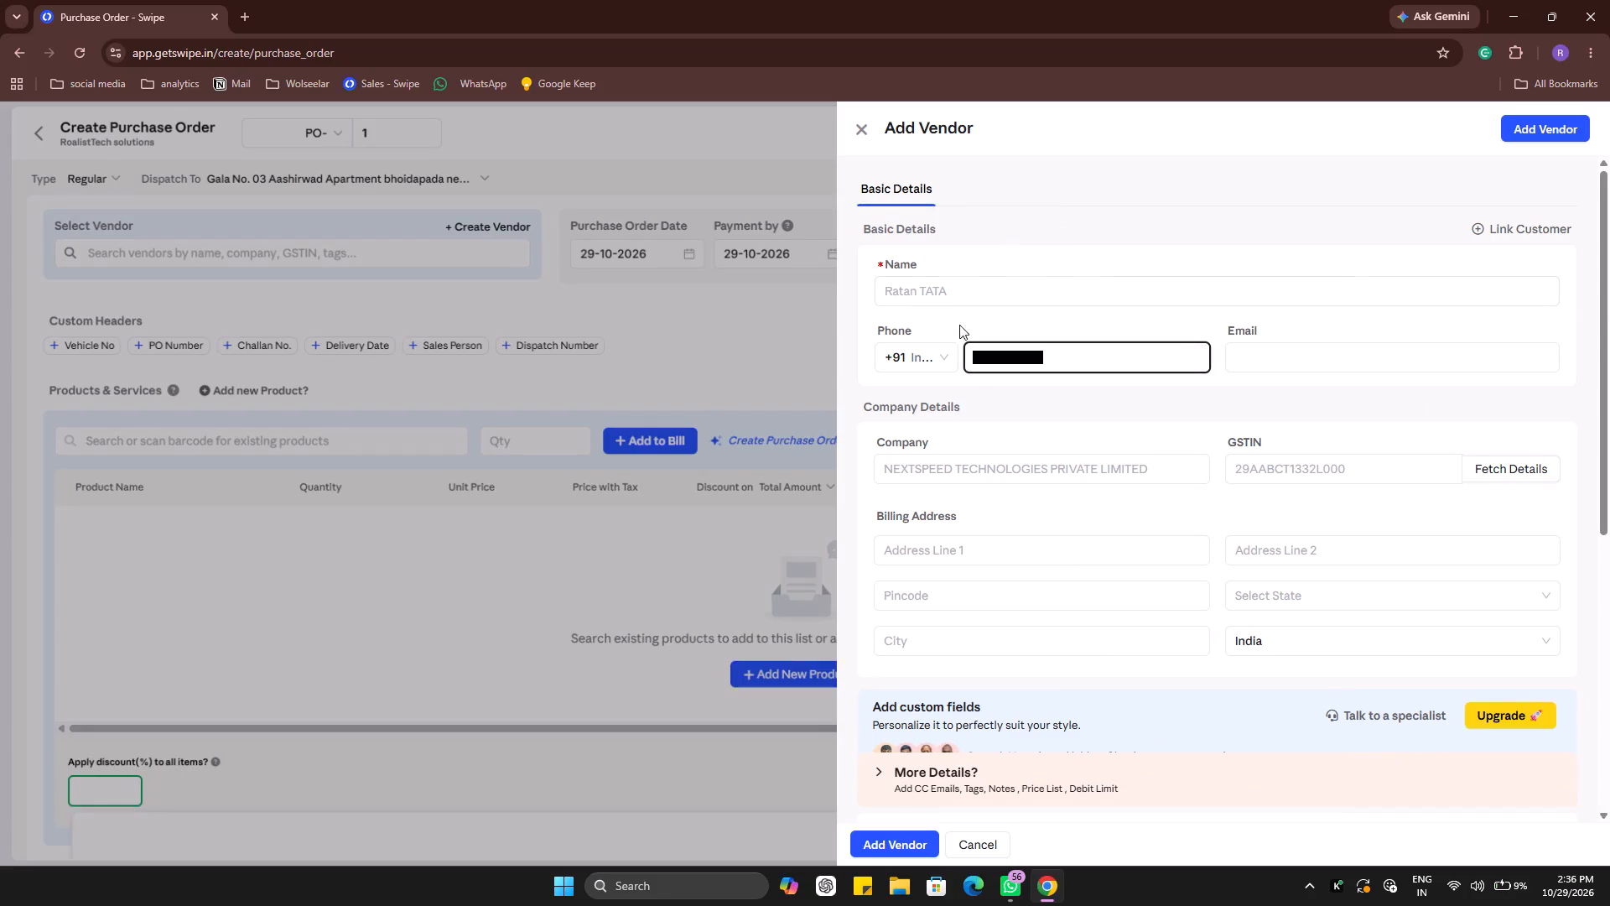
left_click(975, 301)
left_click(1286, 354)
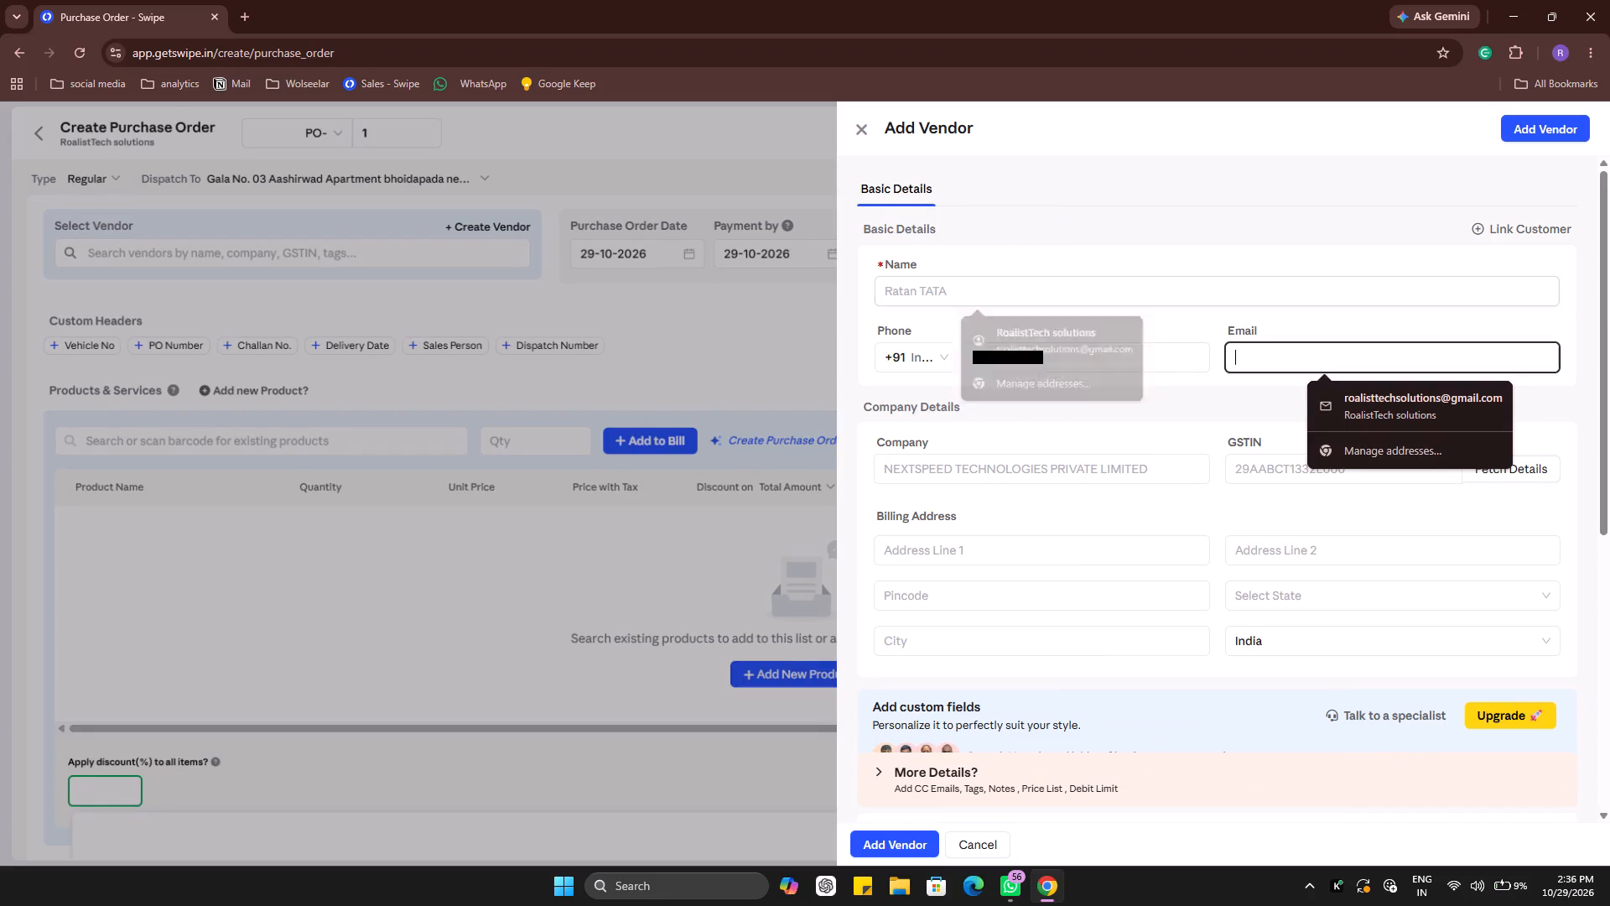
scroll(1034, 346, "down", 1)
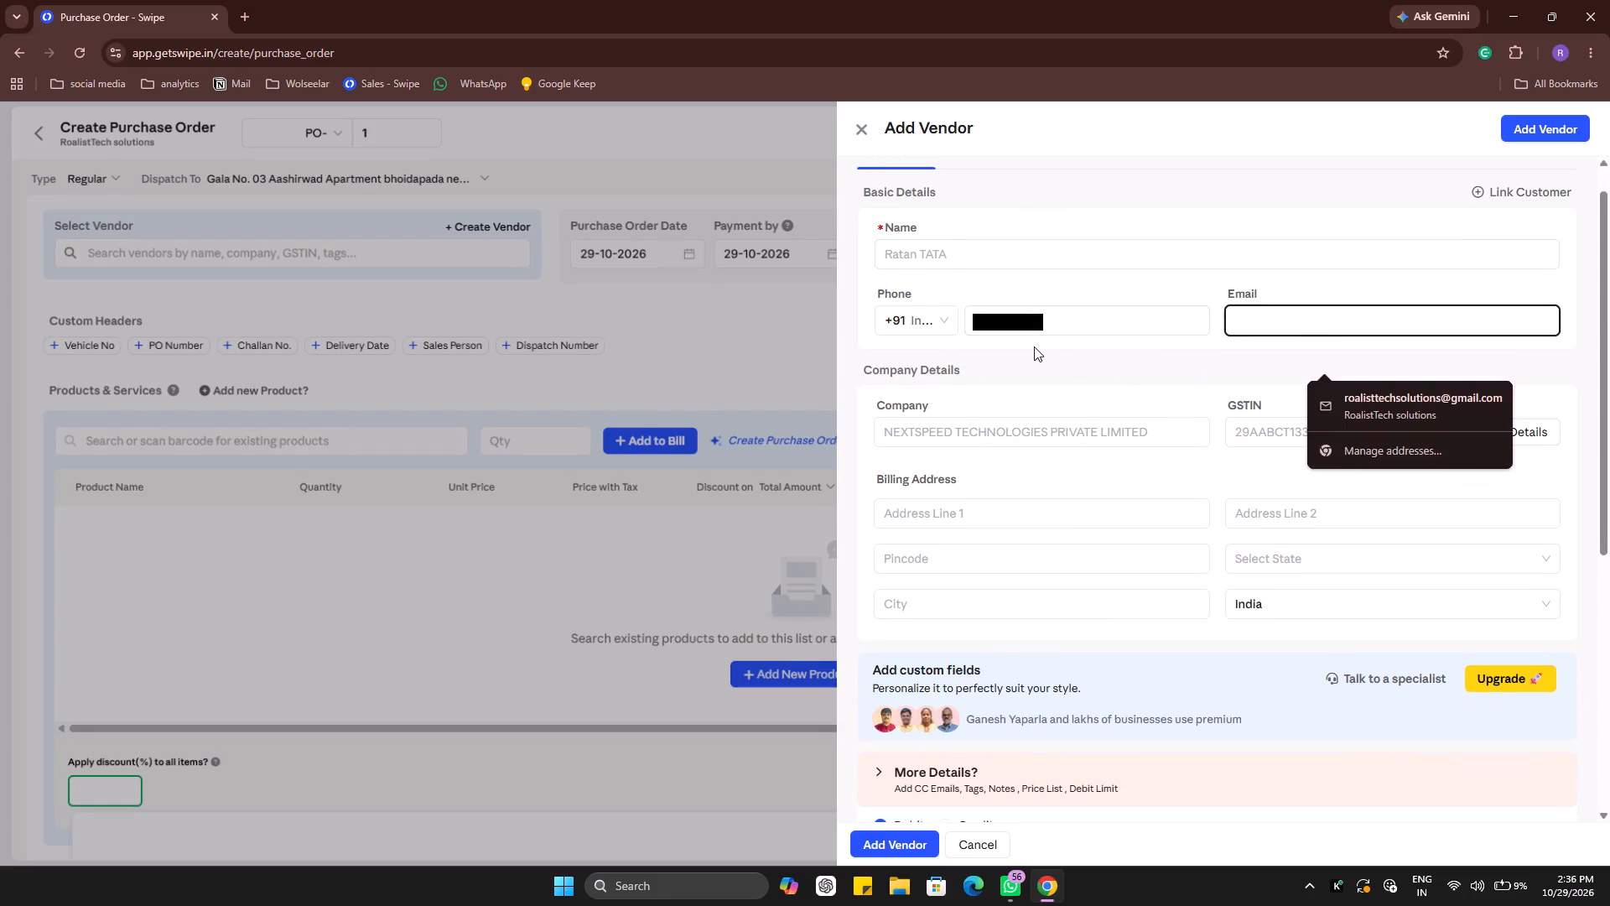
scroll(1034, 346, "up", 3)
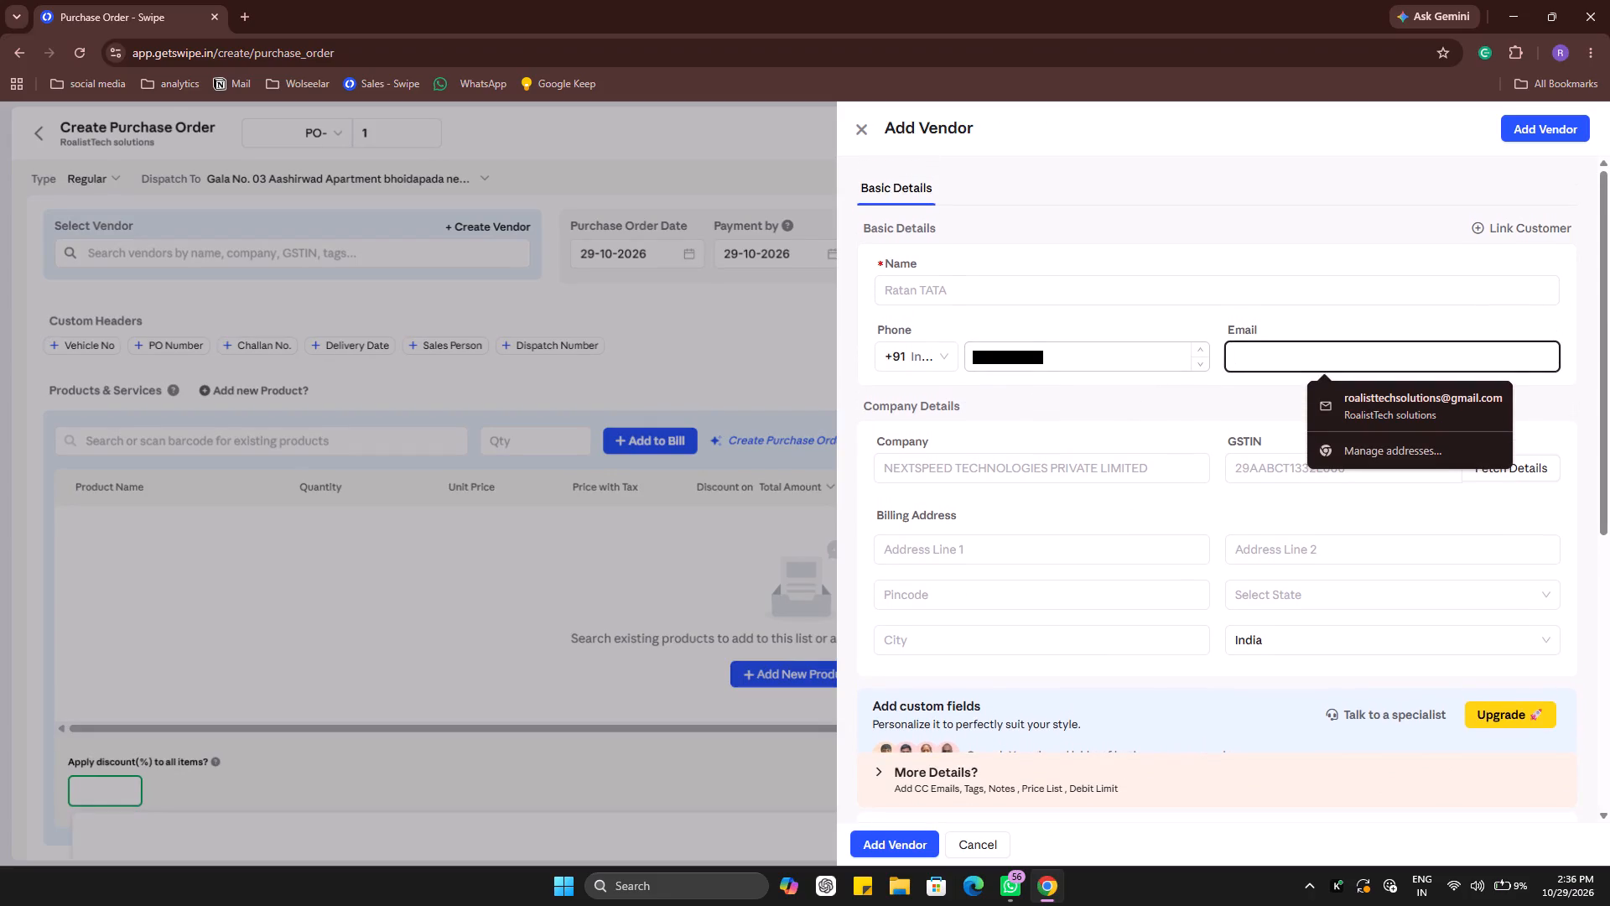
scroll(1034, 346, "up", 1)
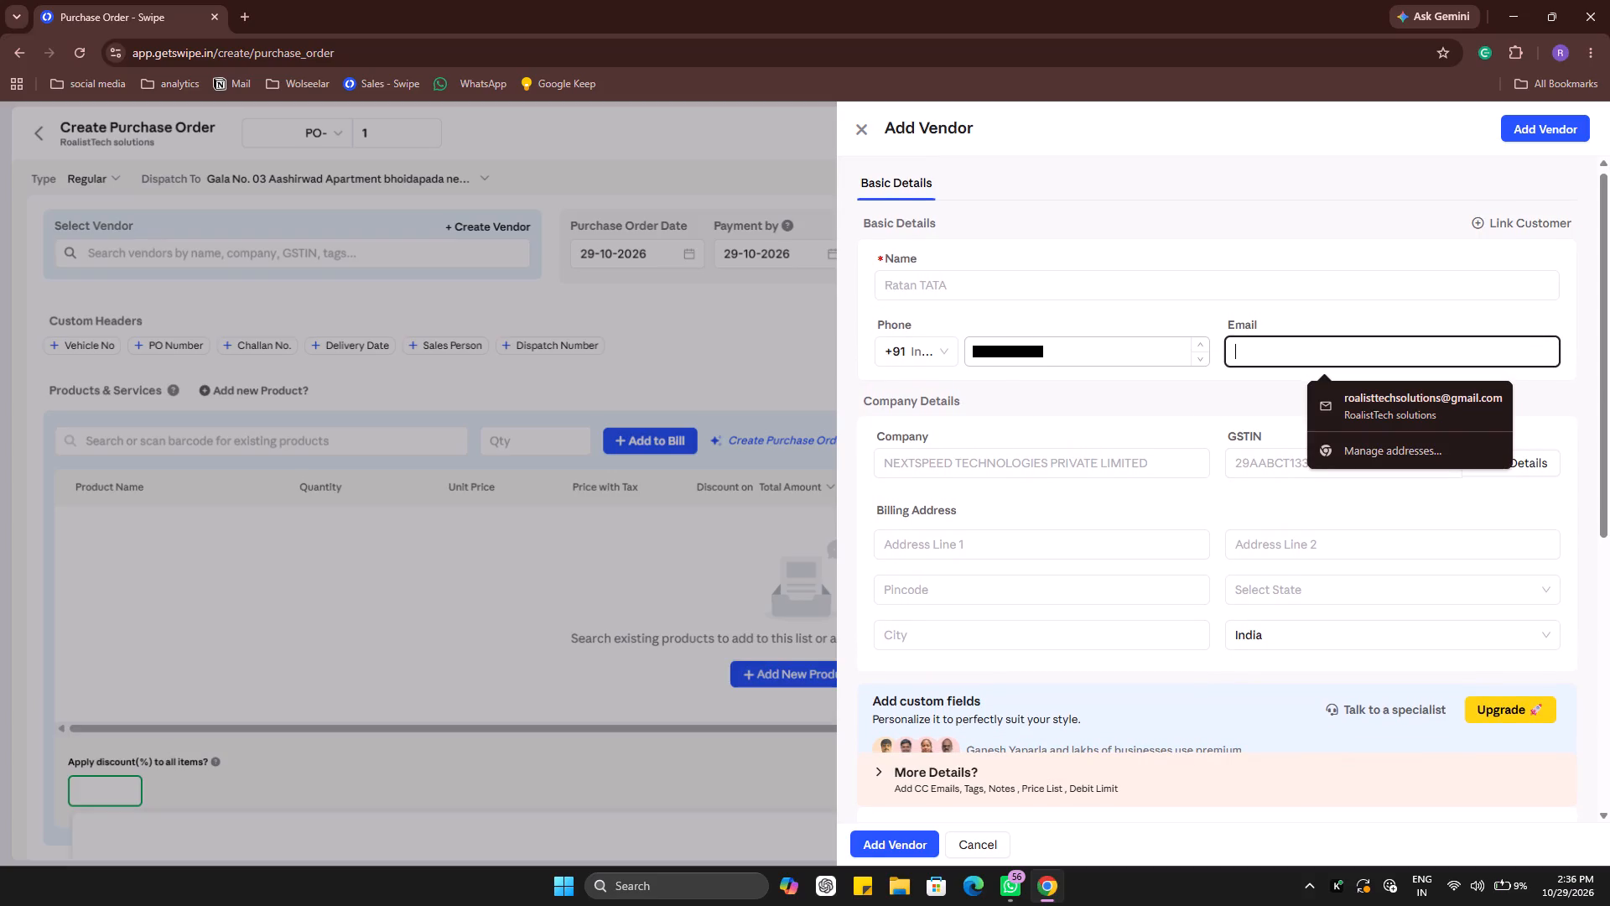
left_click(1034, 346)
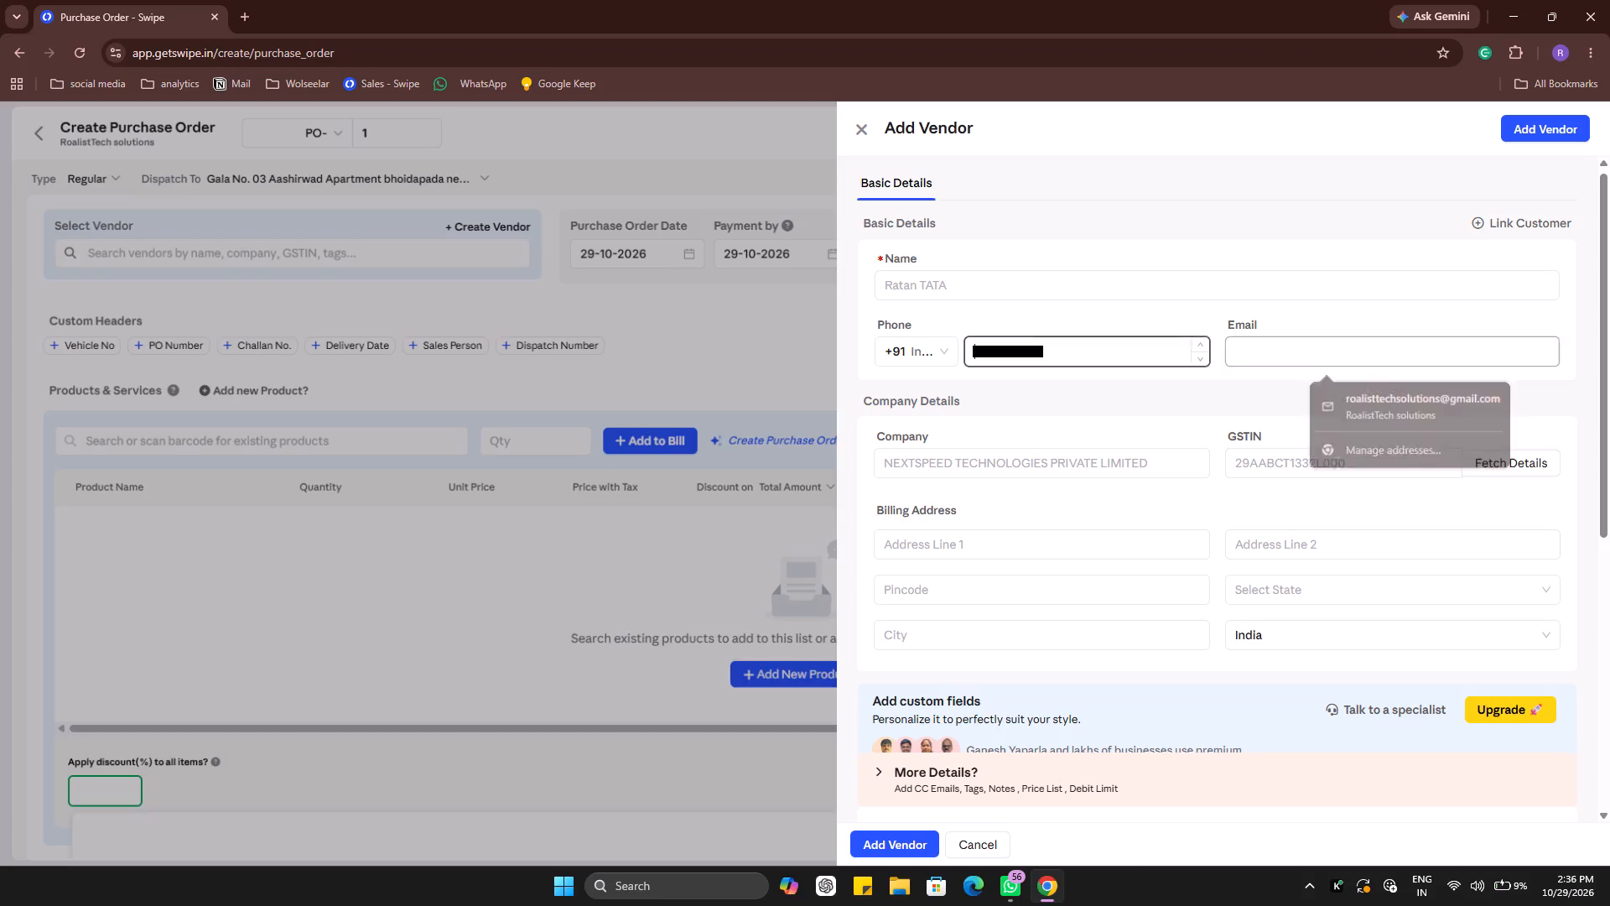
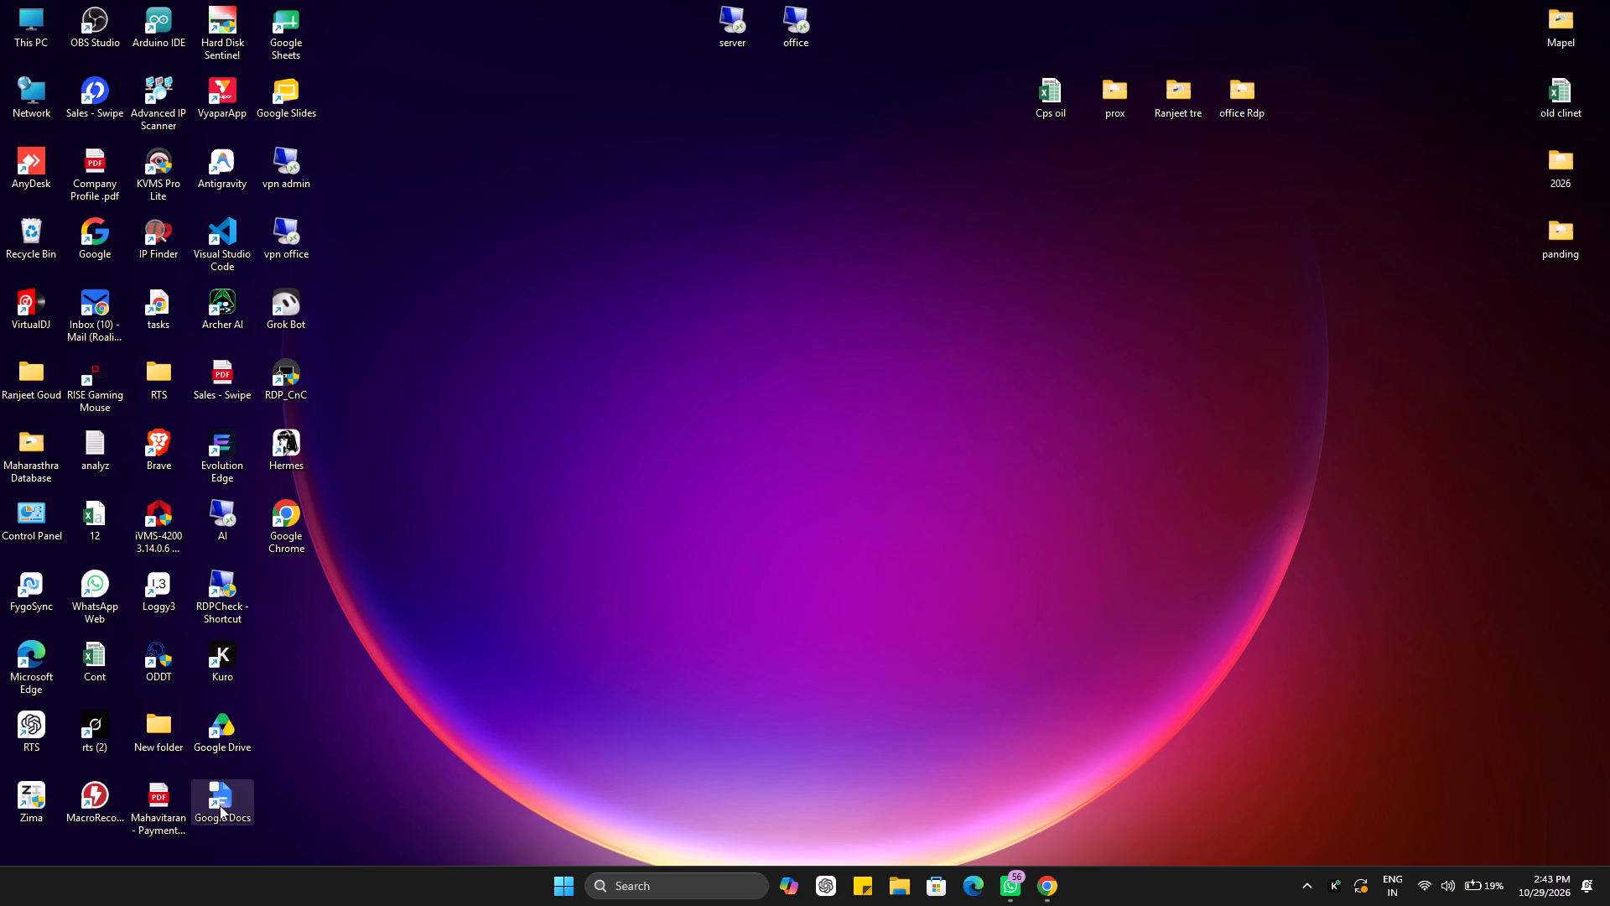
Check the contents of the RTS folder on the desktop, and close it.
double_click(165, 392)
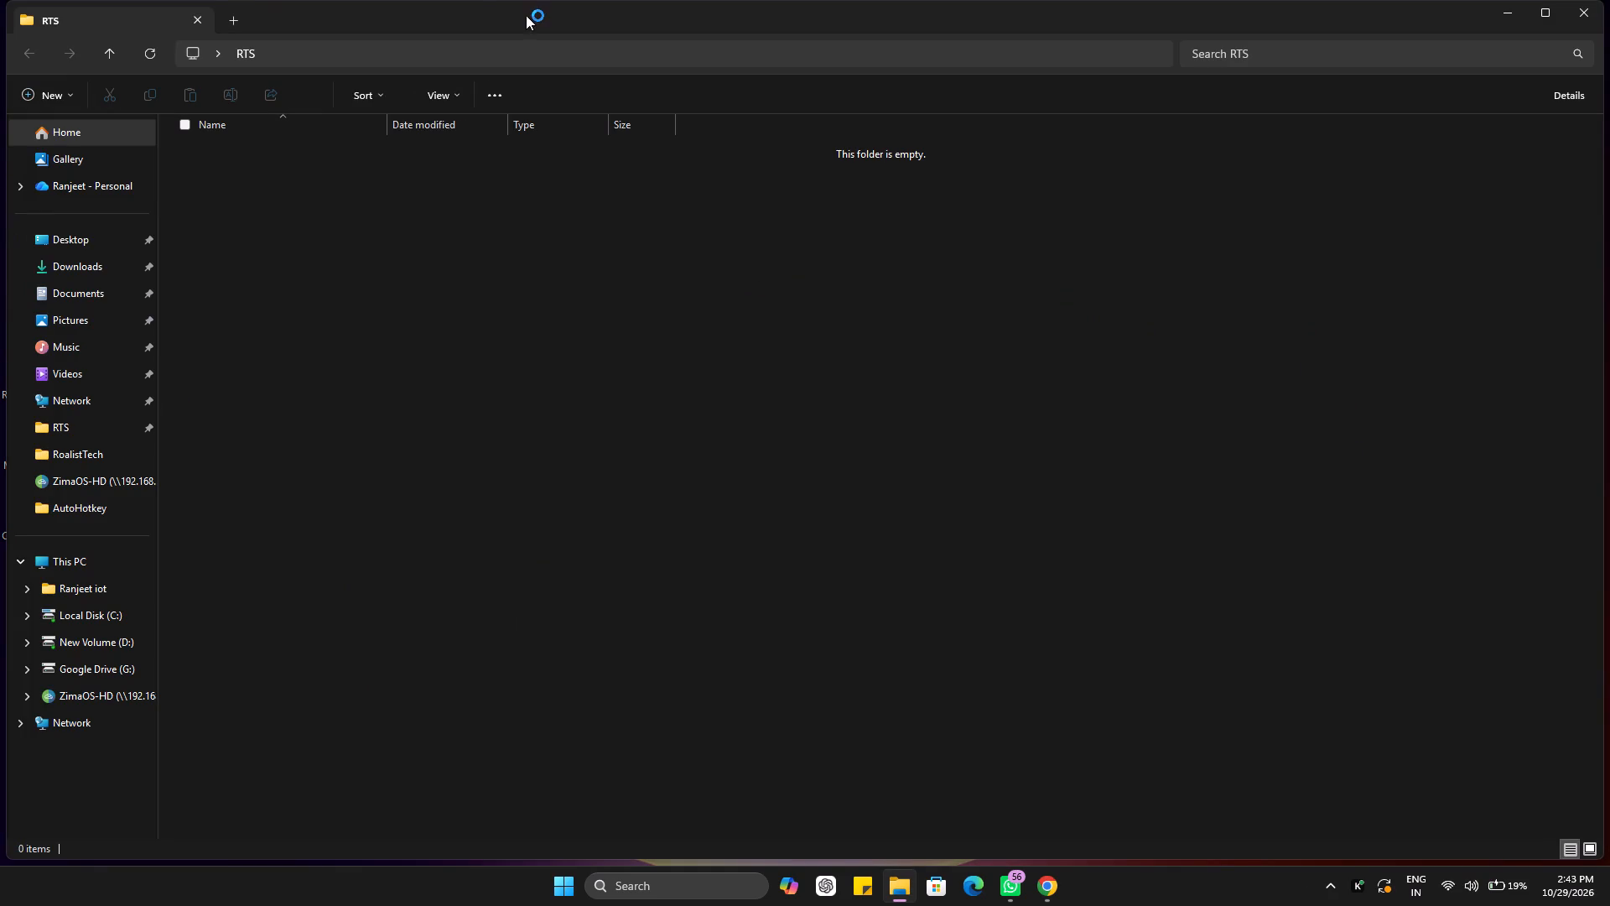
left_click(1596, 8)
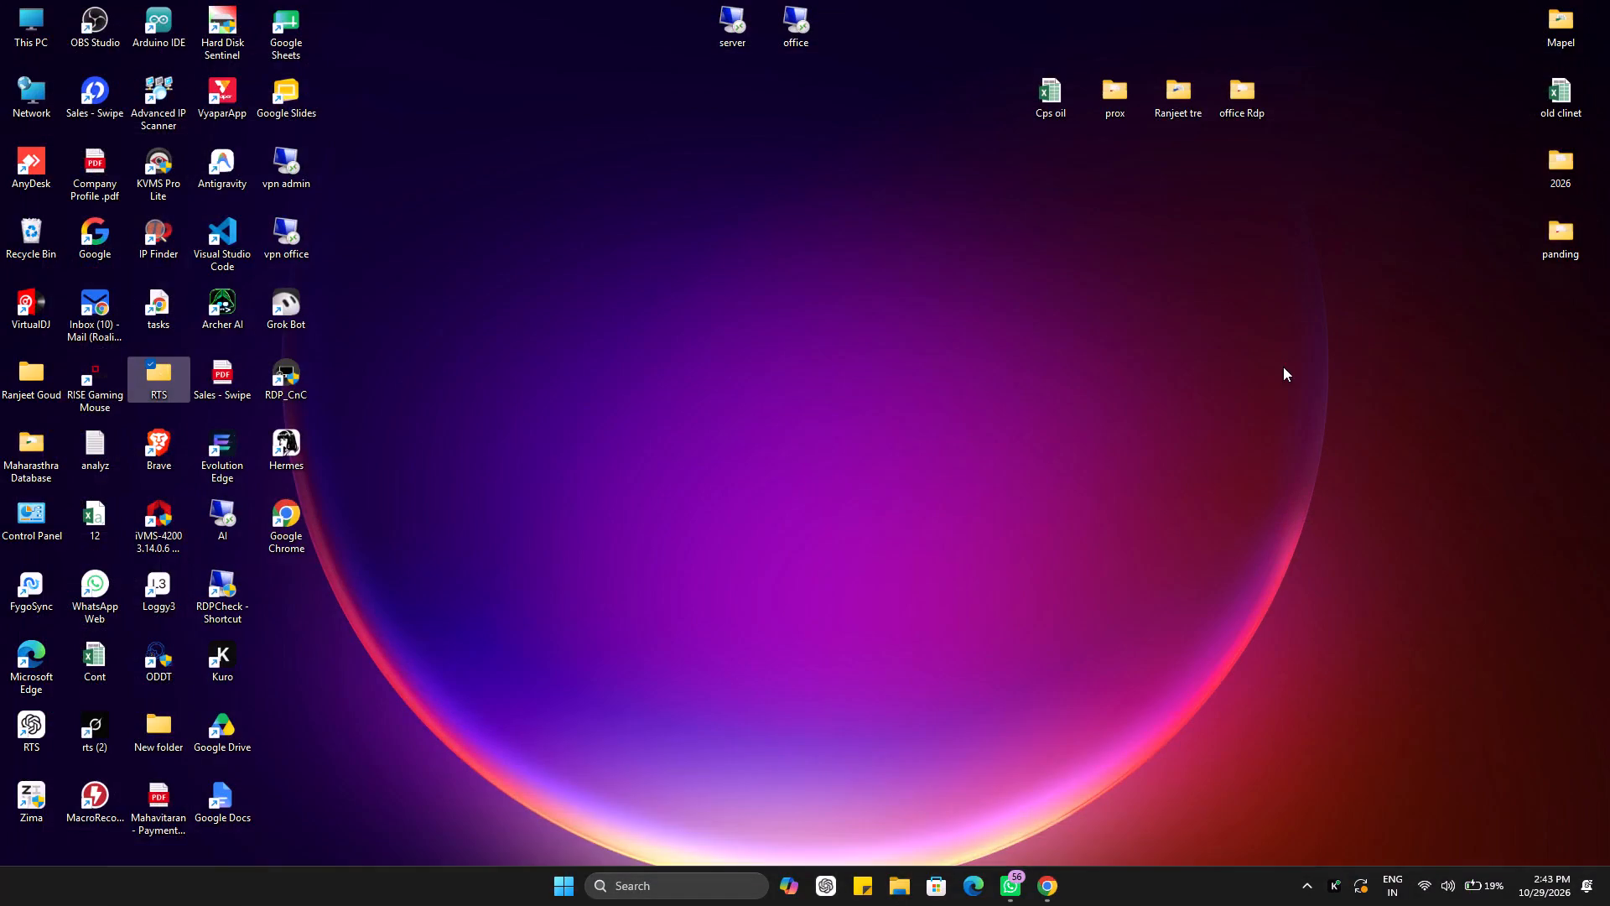
Switch to Google Chrome, open the bookmarked Mail page in a new tab, and minimize the browser to return to the desktop.
left_click(1055, 883)
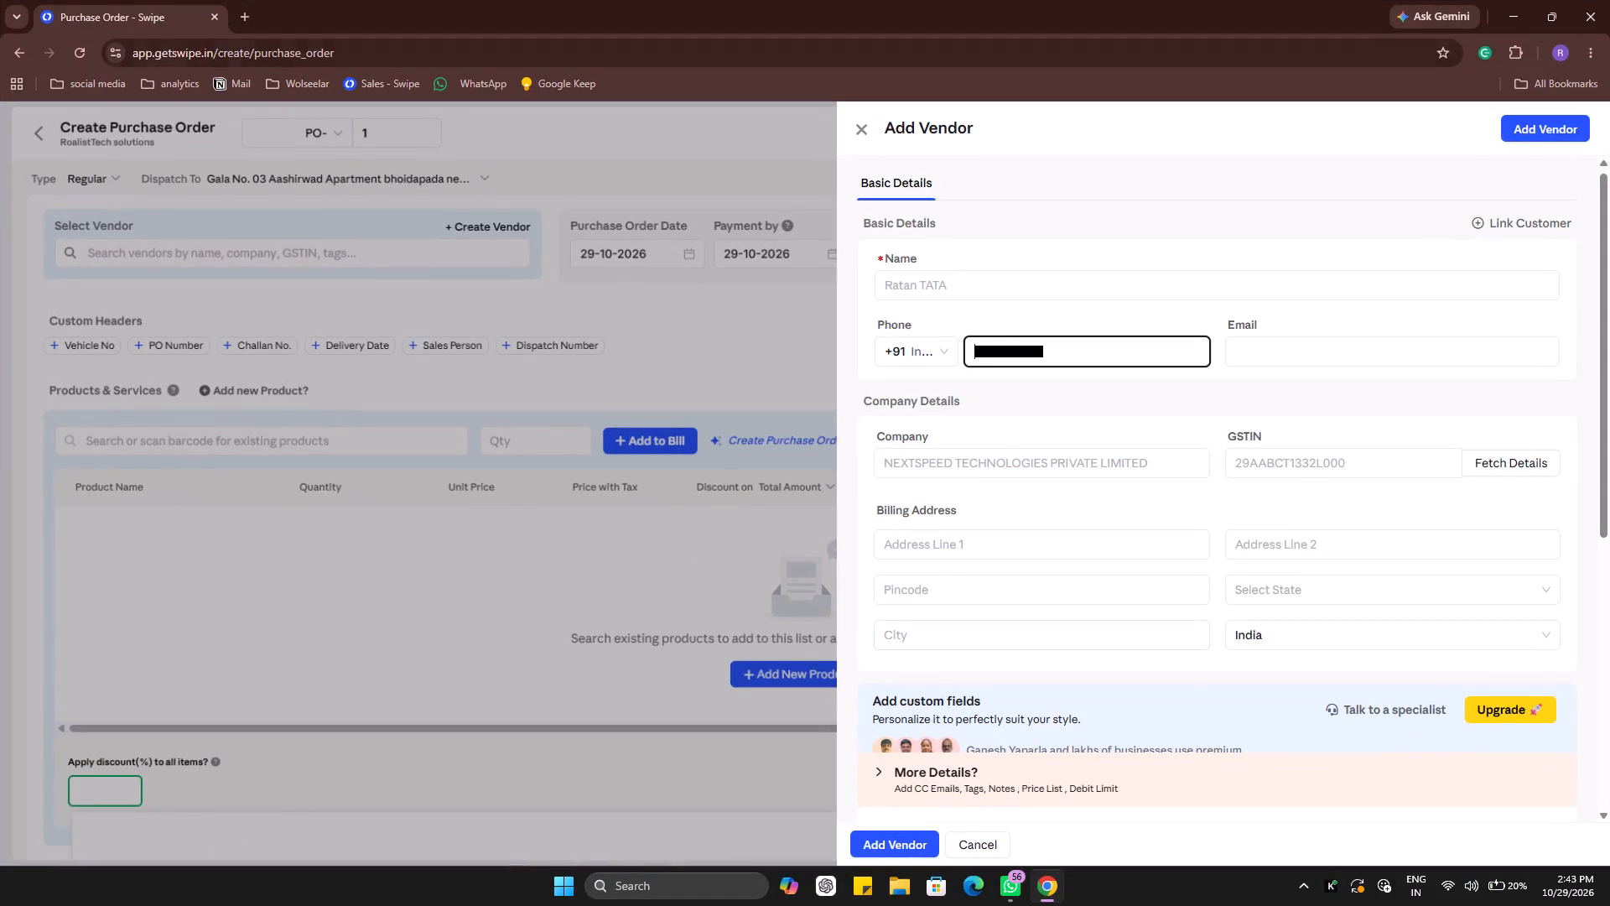
left_click_drag(257, 0, 247, 6)
left_click(247, 6)
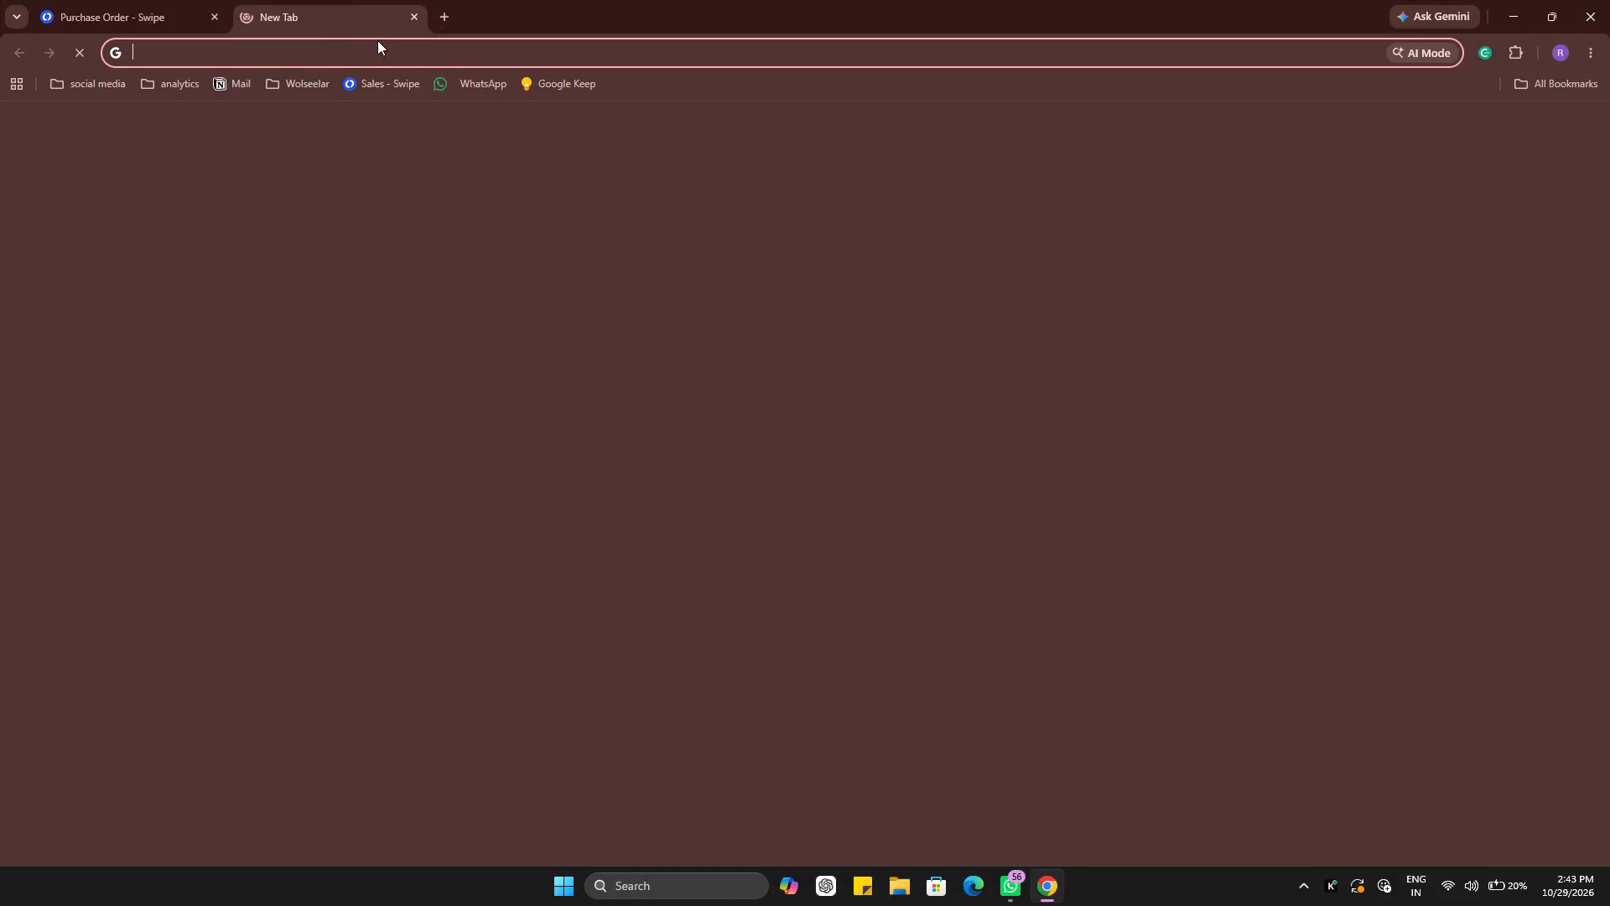
left_click(231, 78)
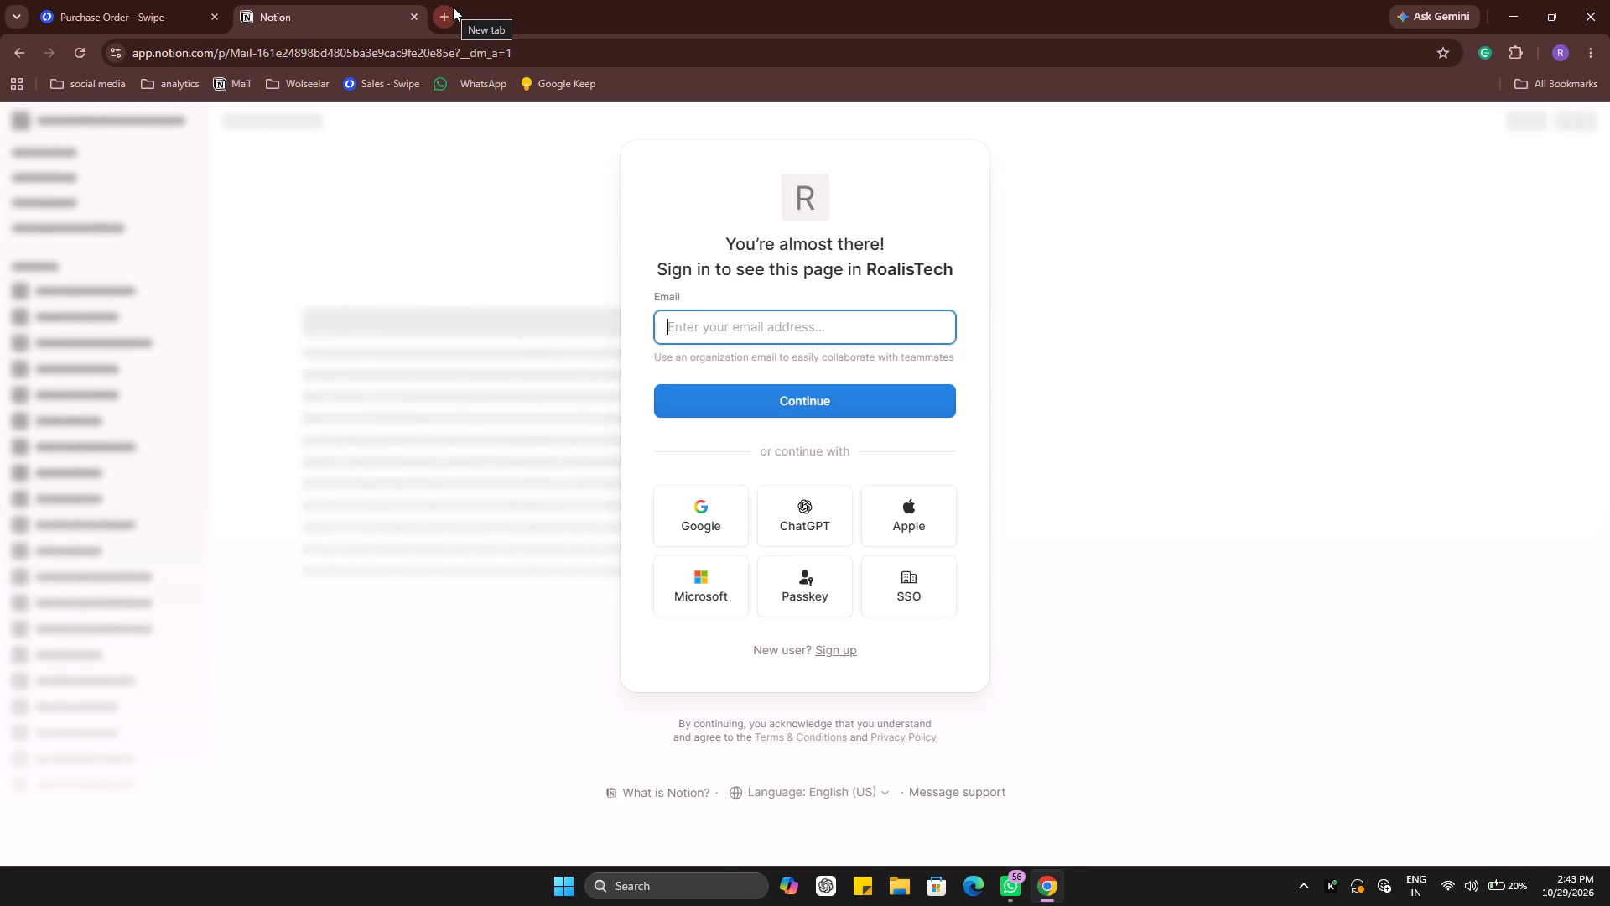
left_click(1040, 239)
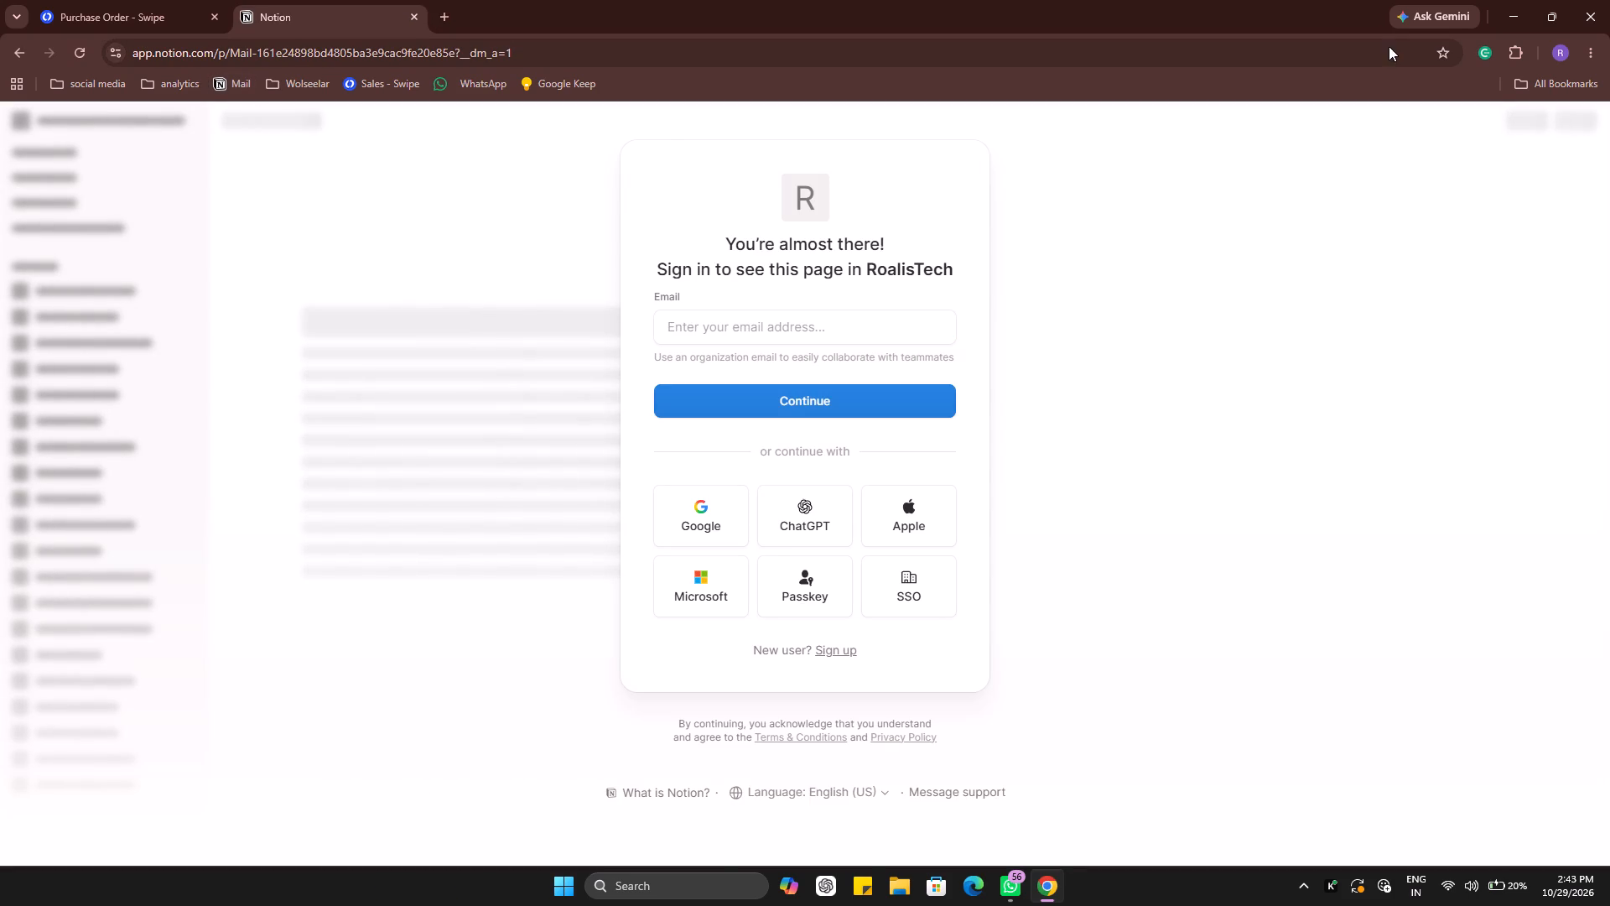
left_click(1523, 2)
double_click(1523, 2)
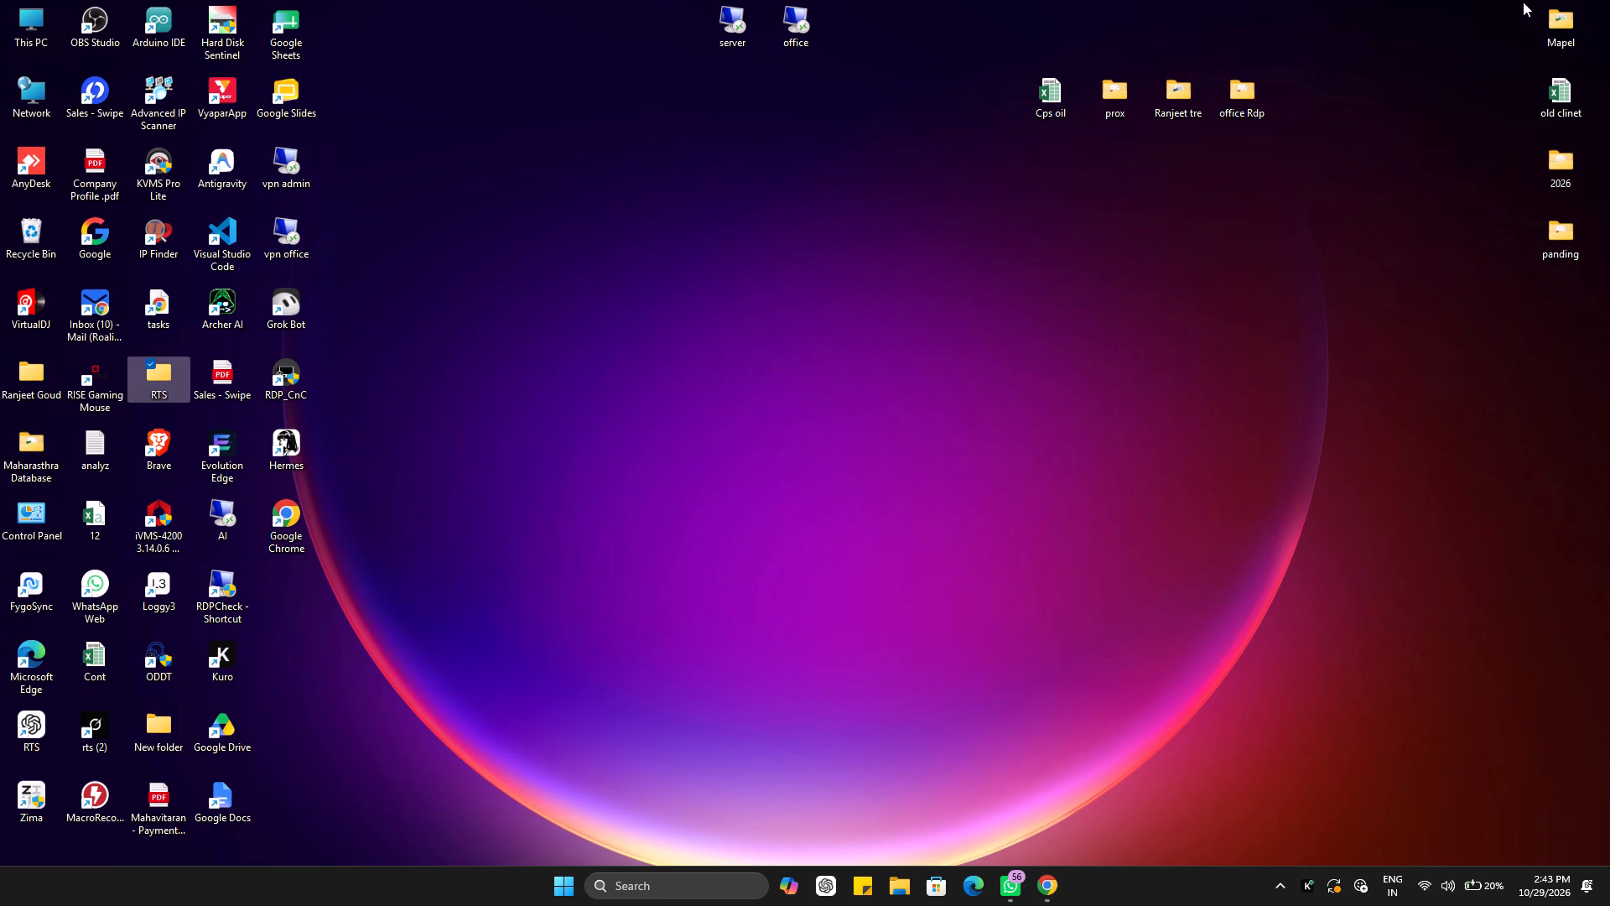
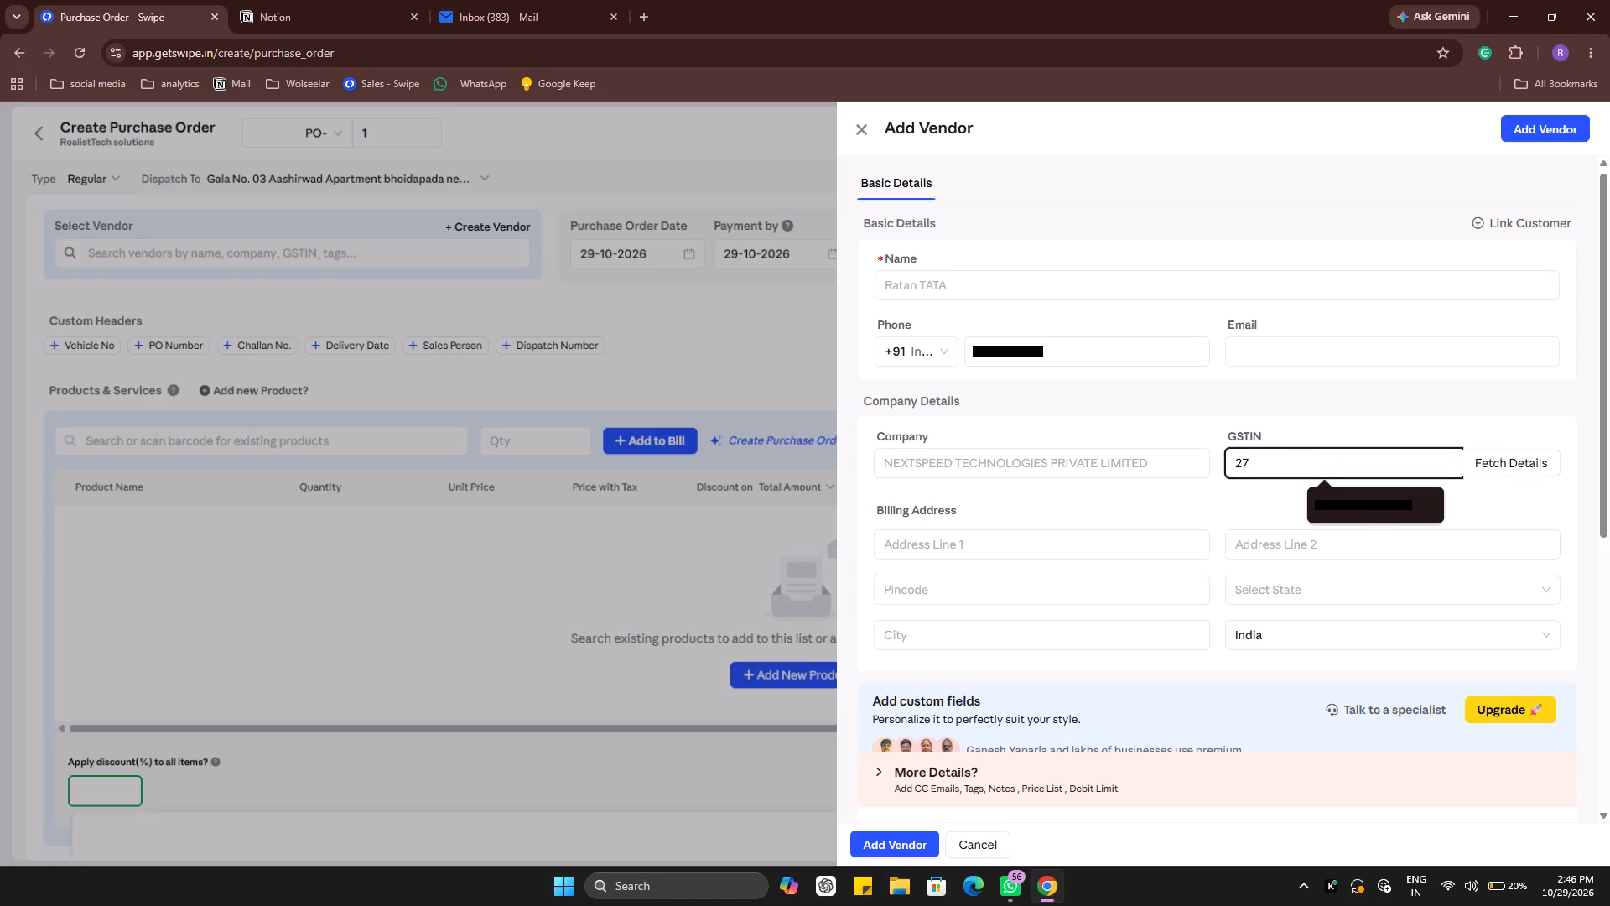
Complete the GSTIN of Prama Hikvision India Private Limited in the new vendor's company details.
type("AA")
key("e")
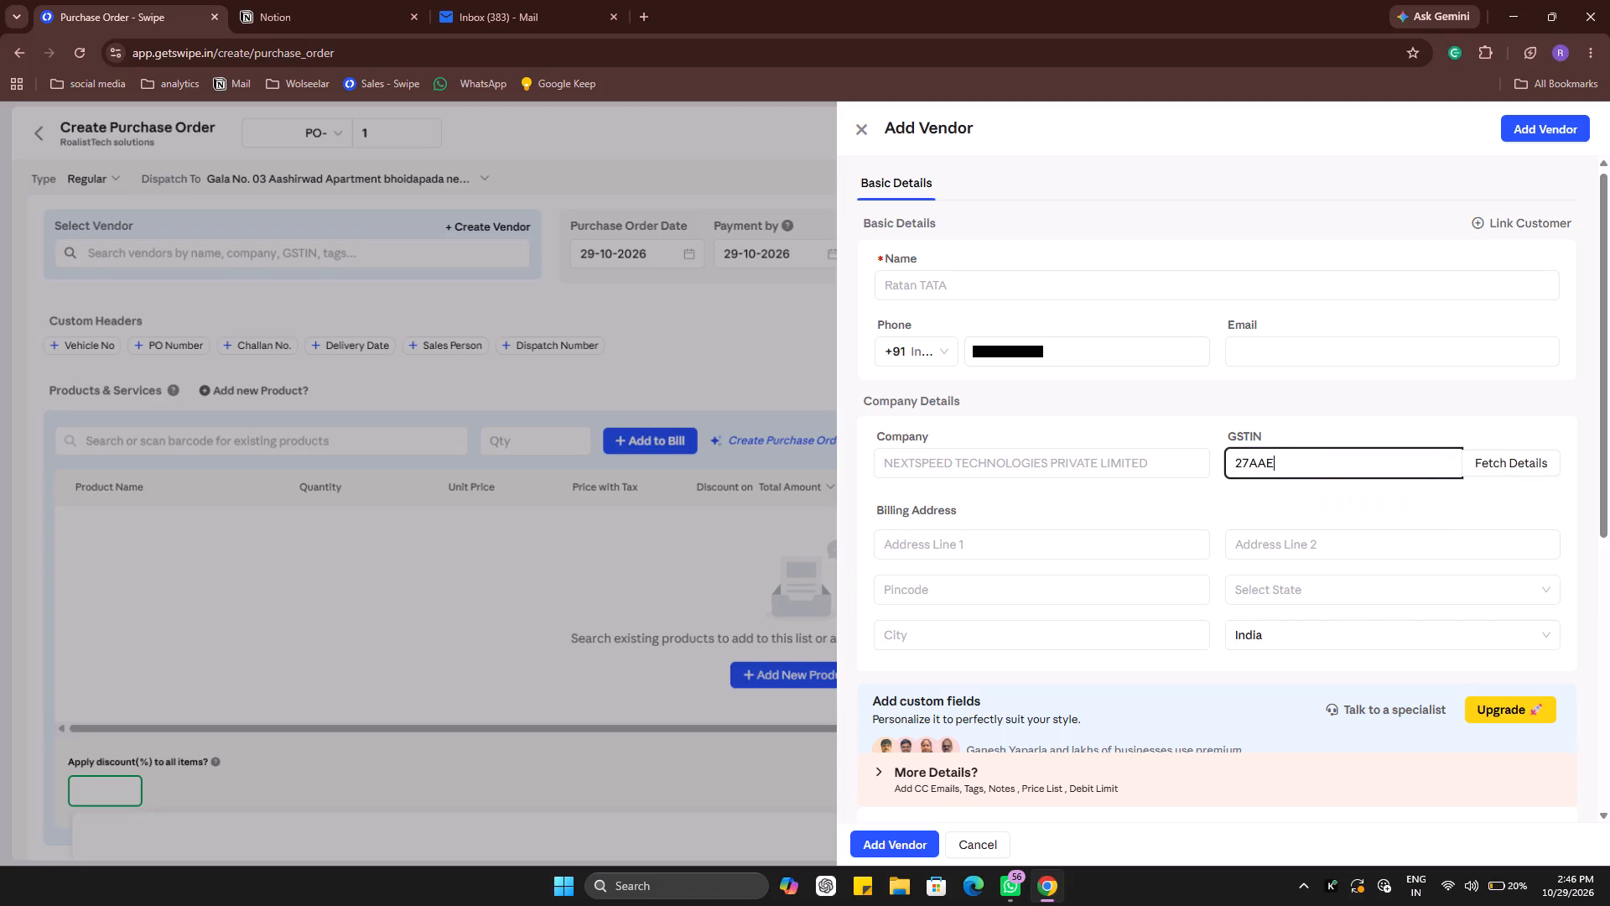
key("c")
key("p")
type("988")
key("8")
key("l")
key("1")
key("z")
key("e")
Open the new vendor's phone number for editing.
scroll(1098, 557, "down", 1)
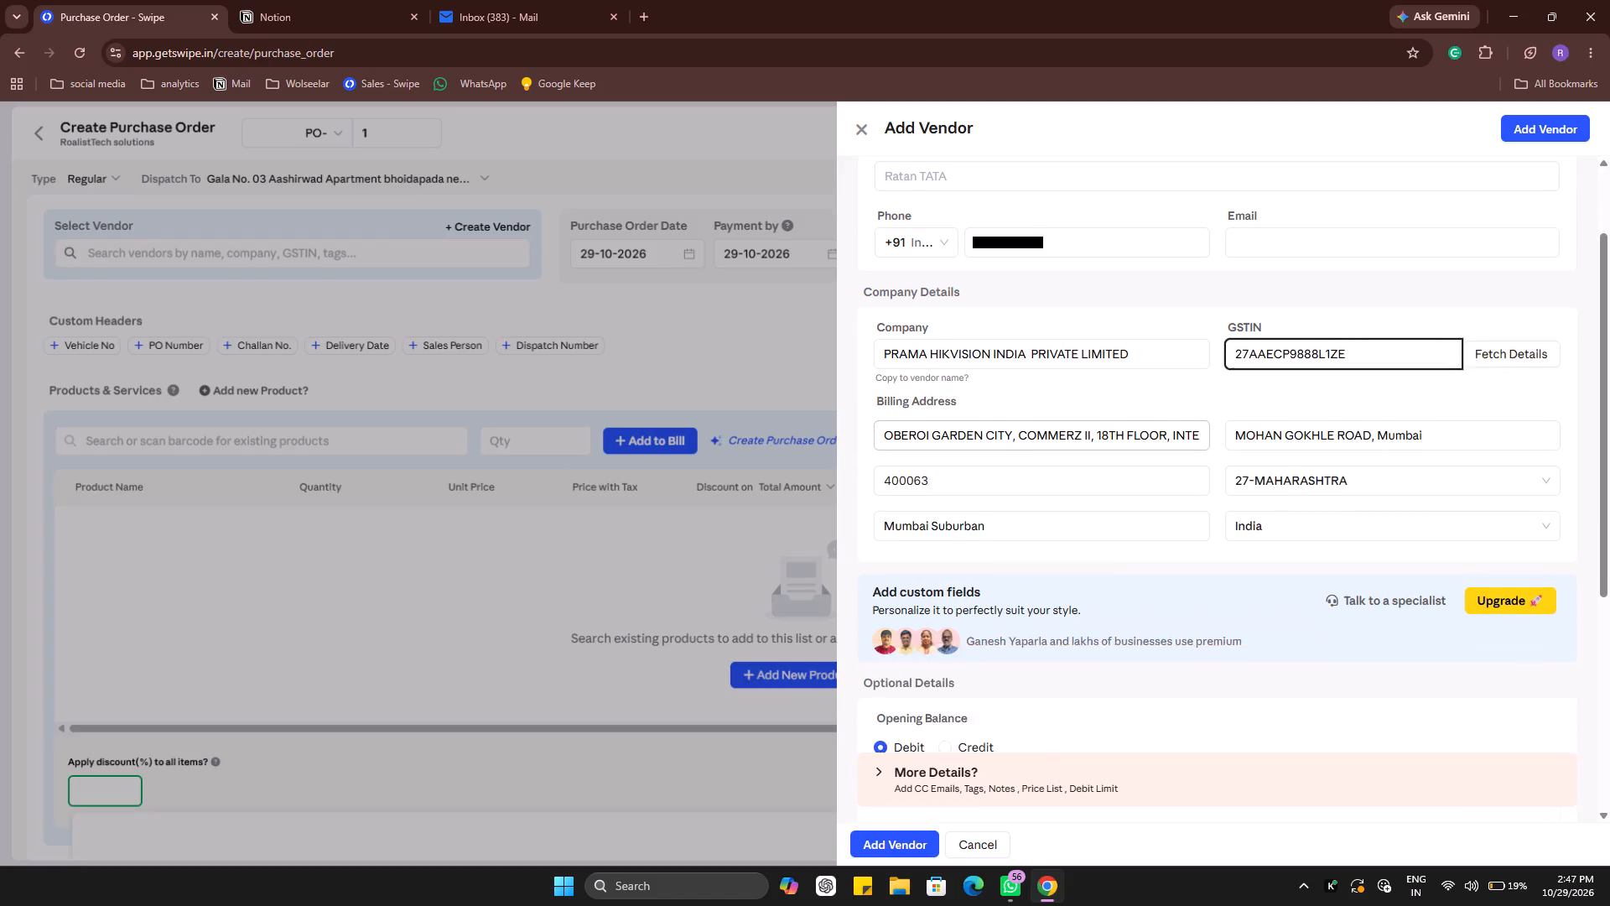
scroll(1098, 557, "down", 1)
scroll(1098, 557, "up", 3)
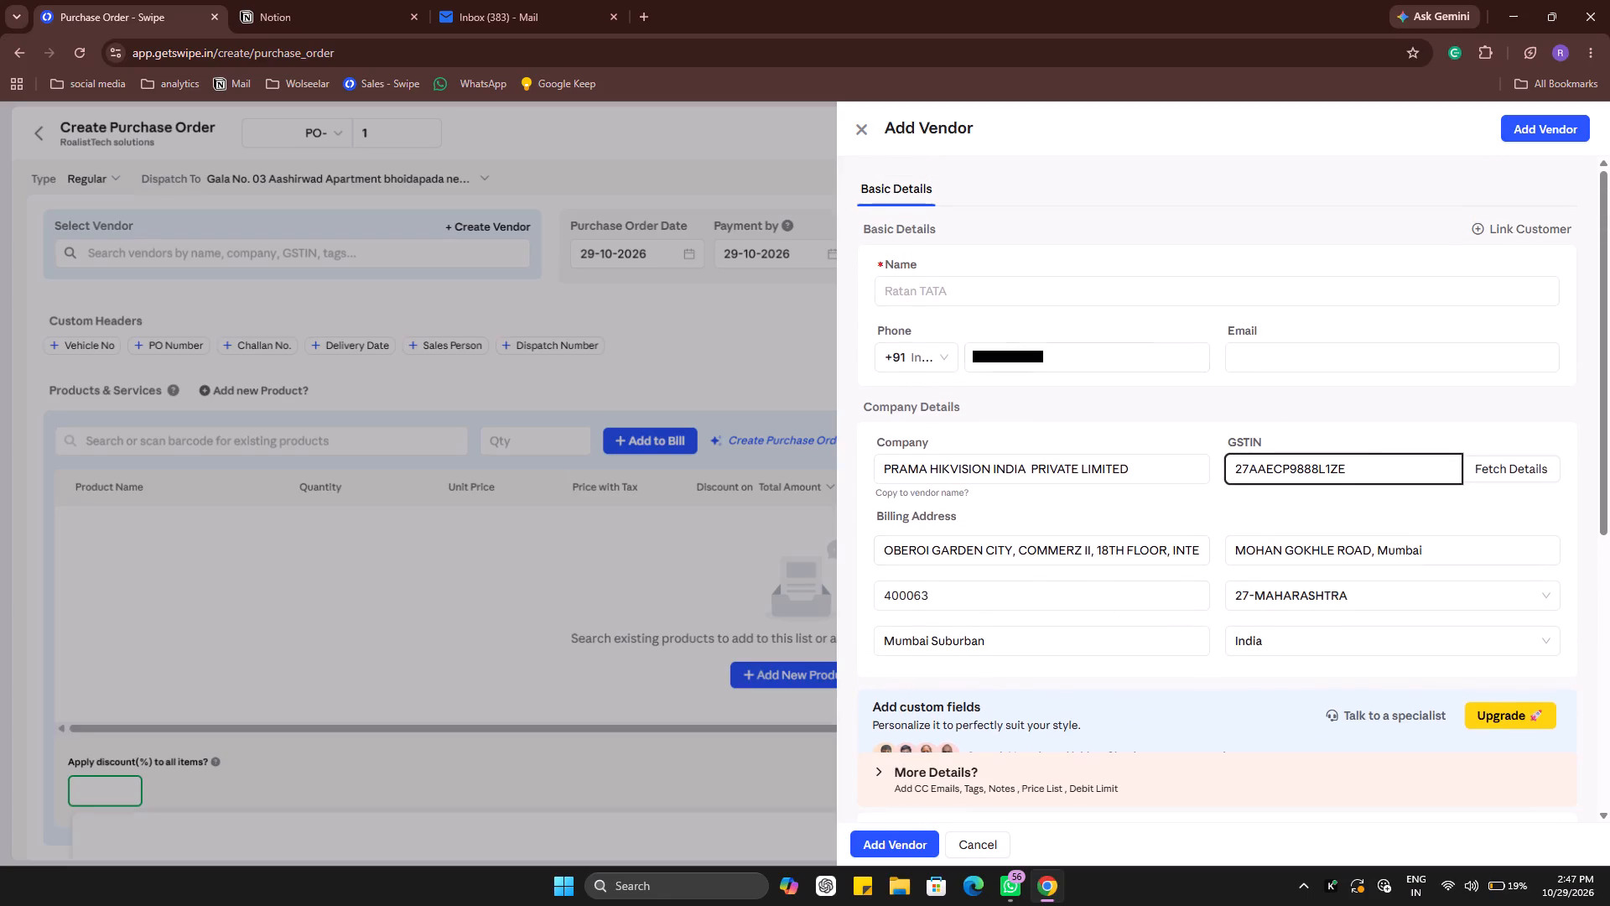
left_click(1097, 357)
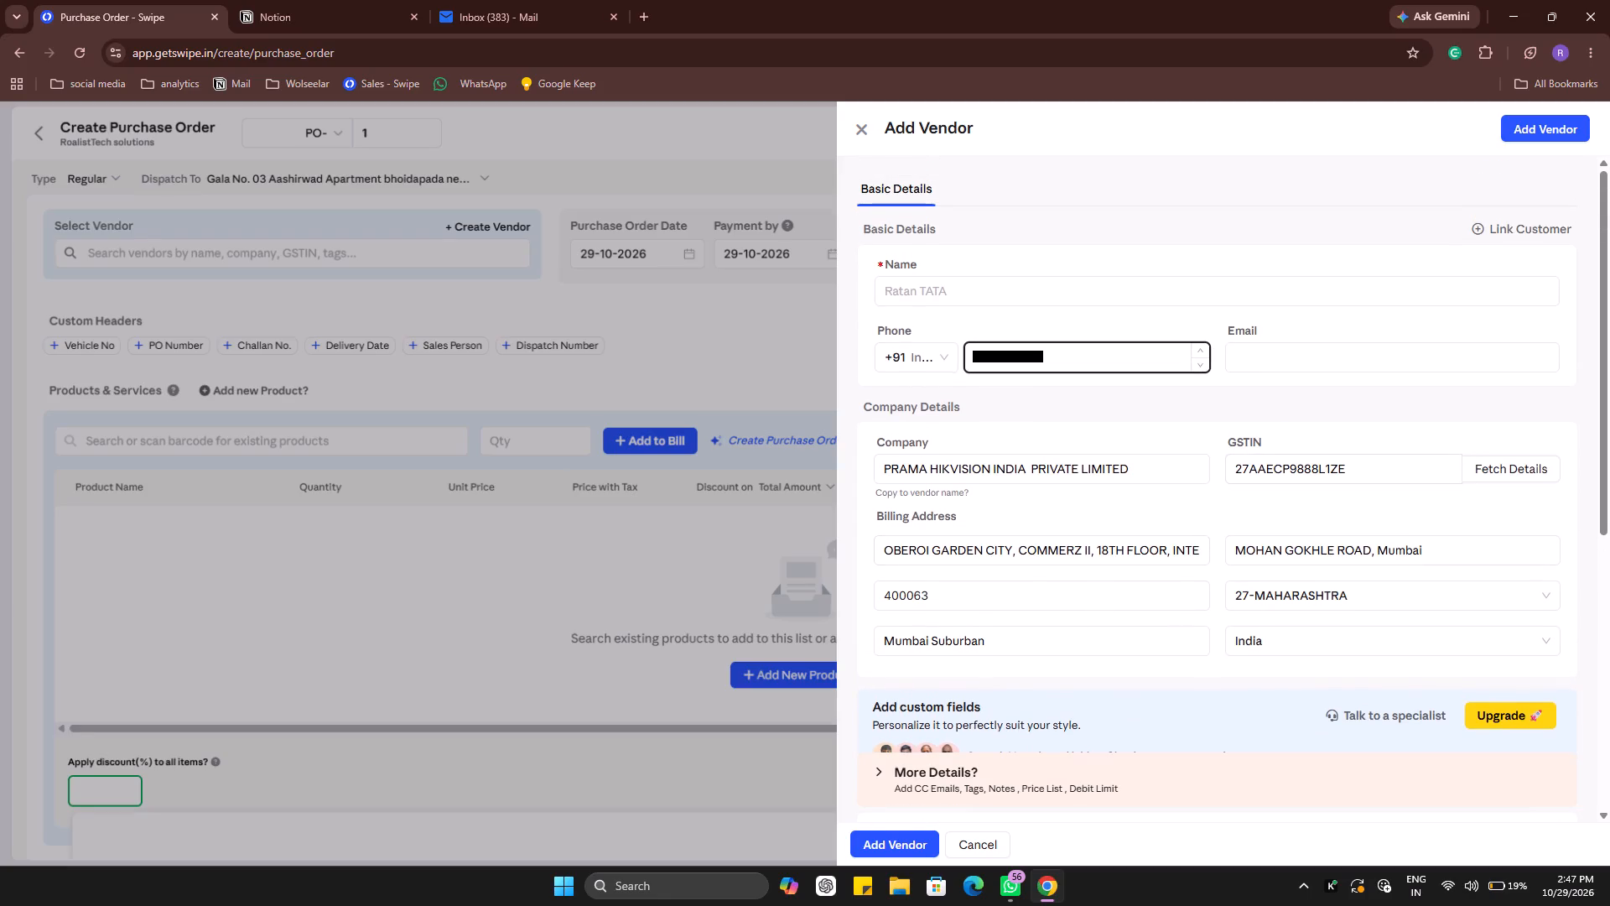
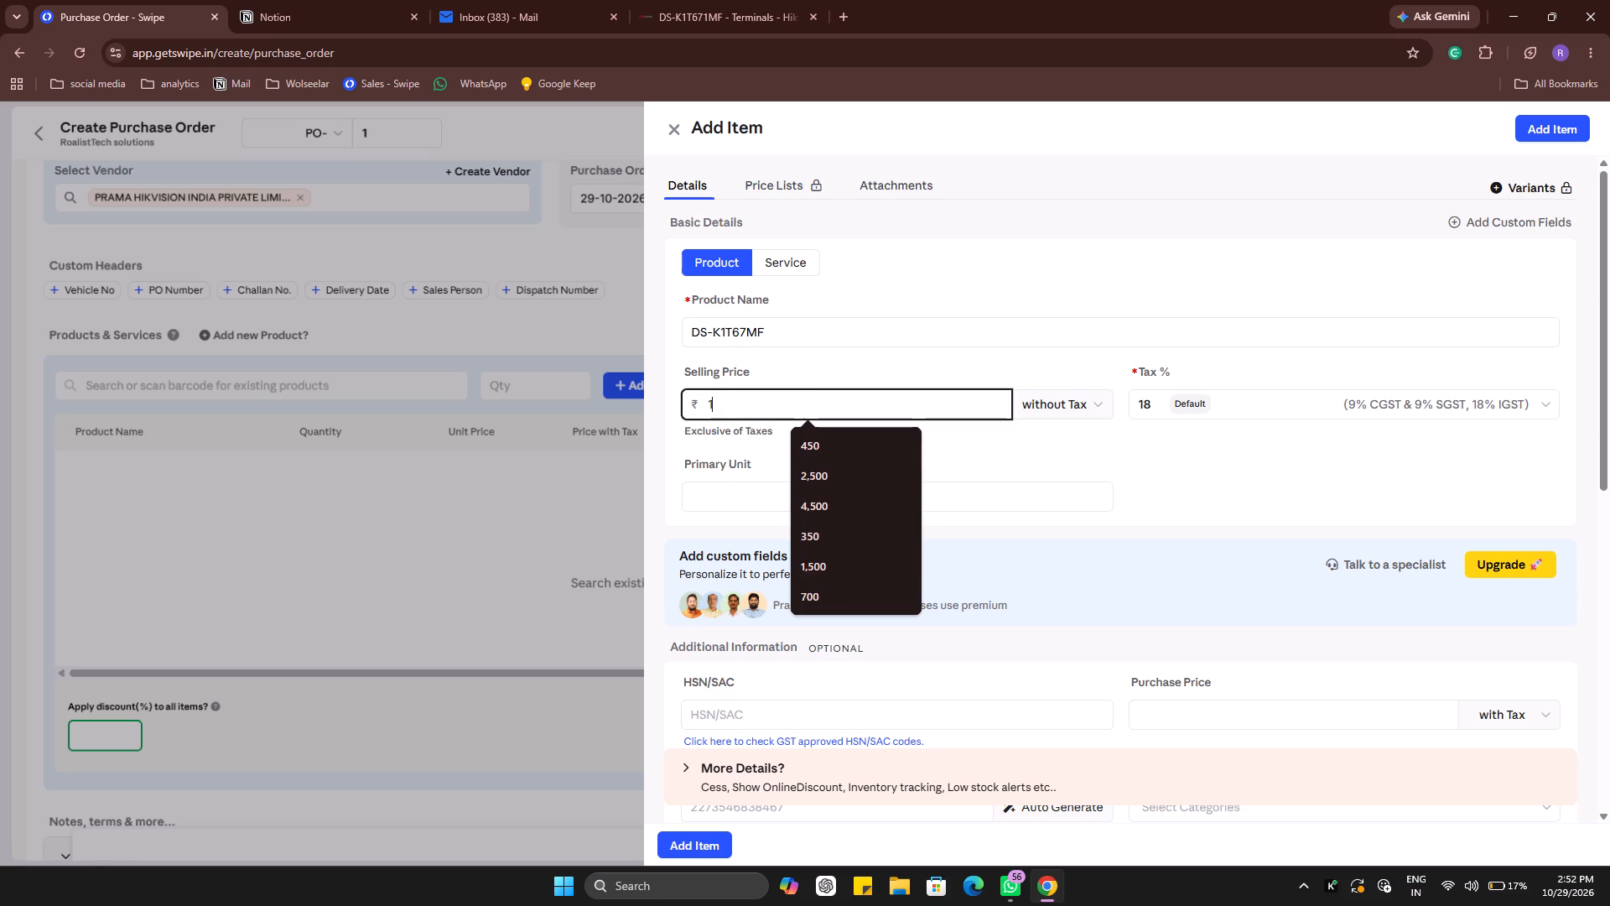
Complete the selling price of DS-K1T67MF as ₹16,800 and add the product to the purchase order.
key("6")
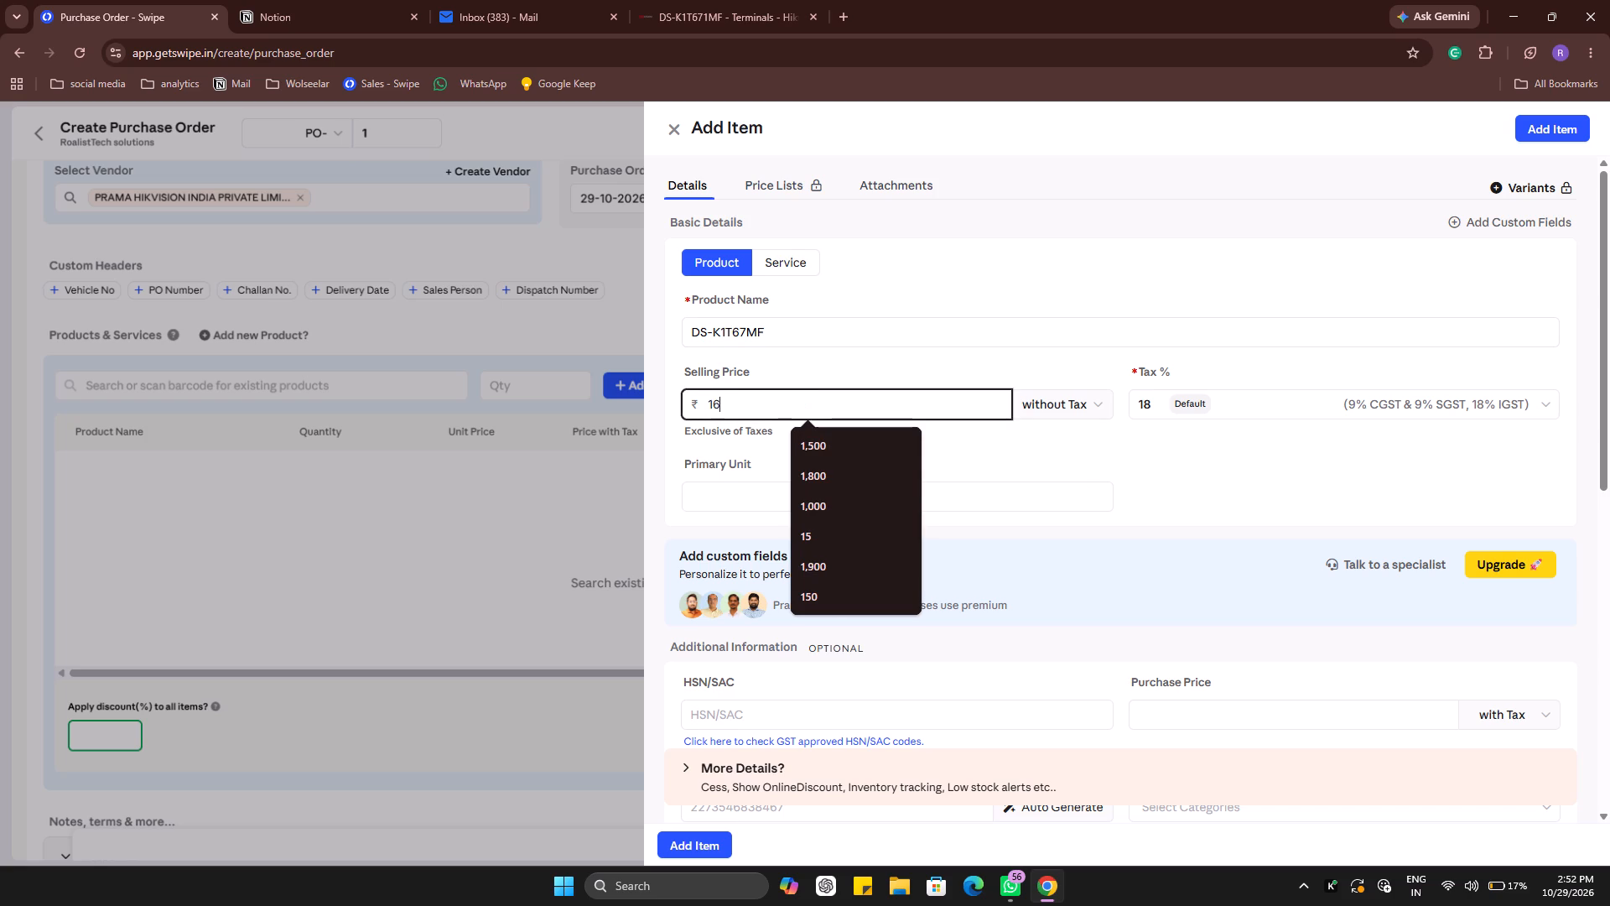
key("8")
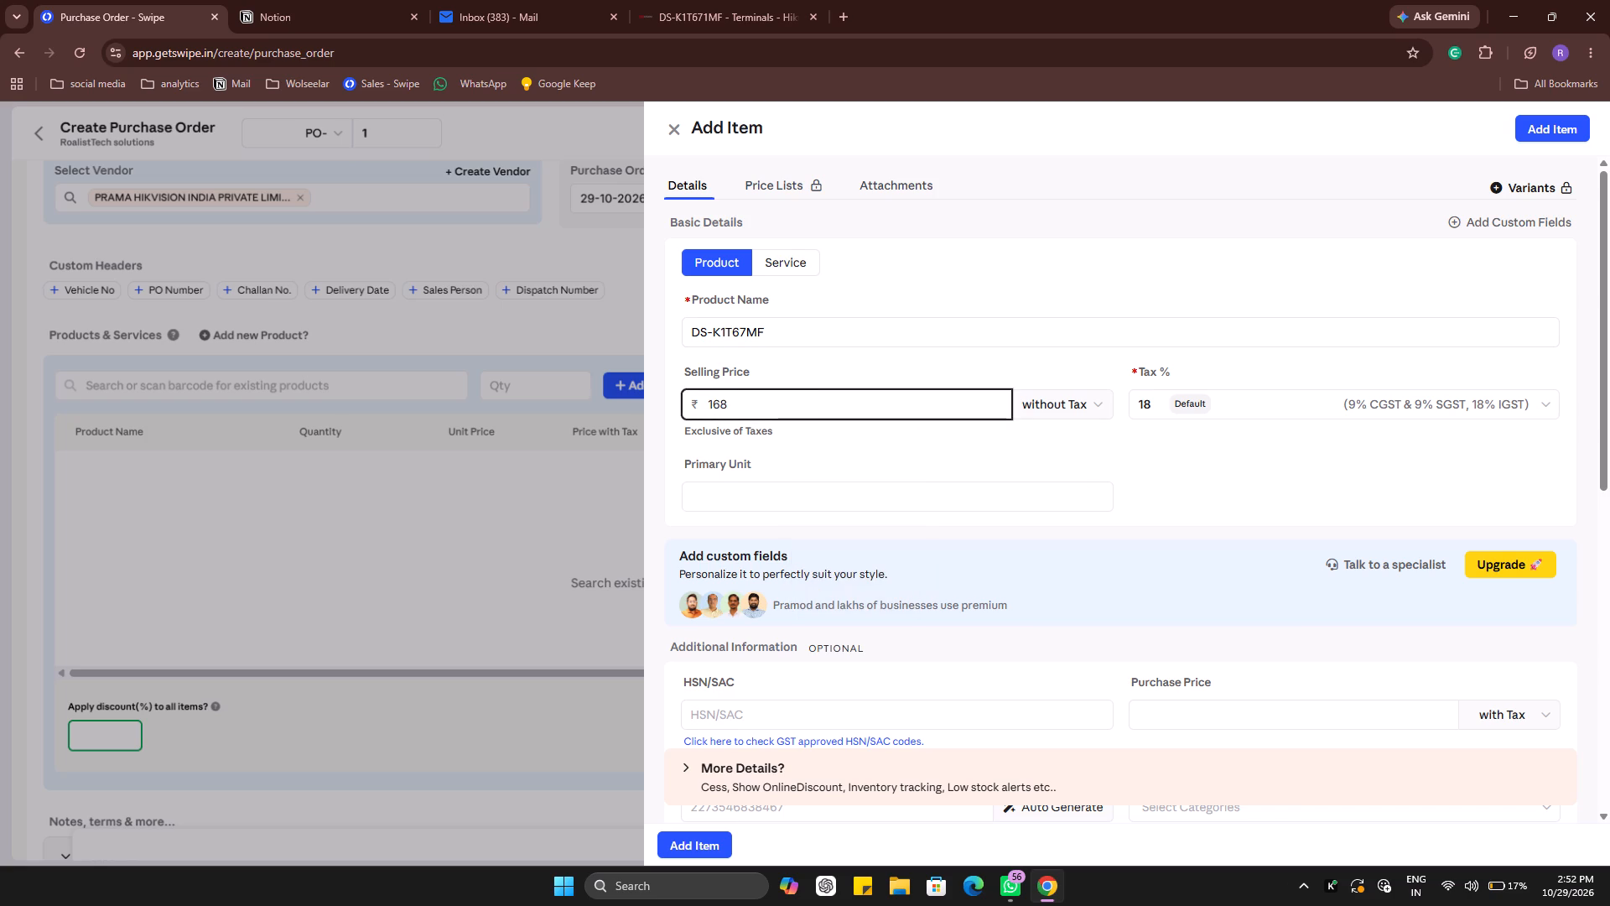
type("00")
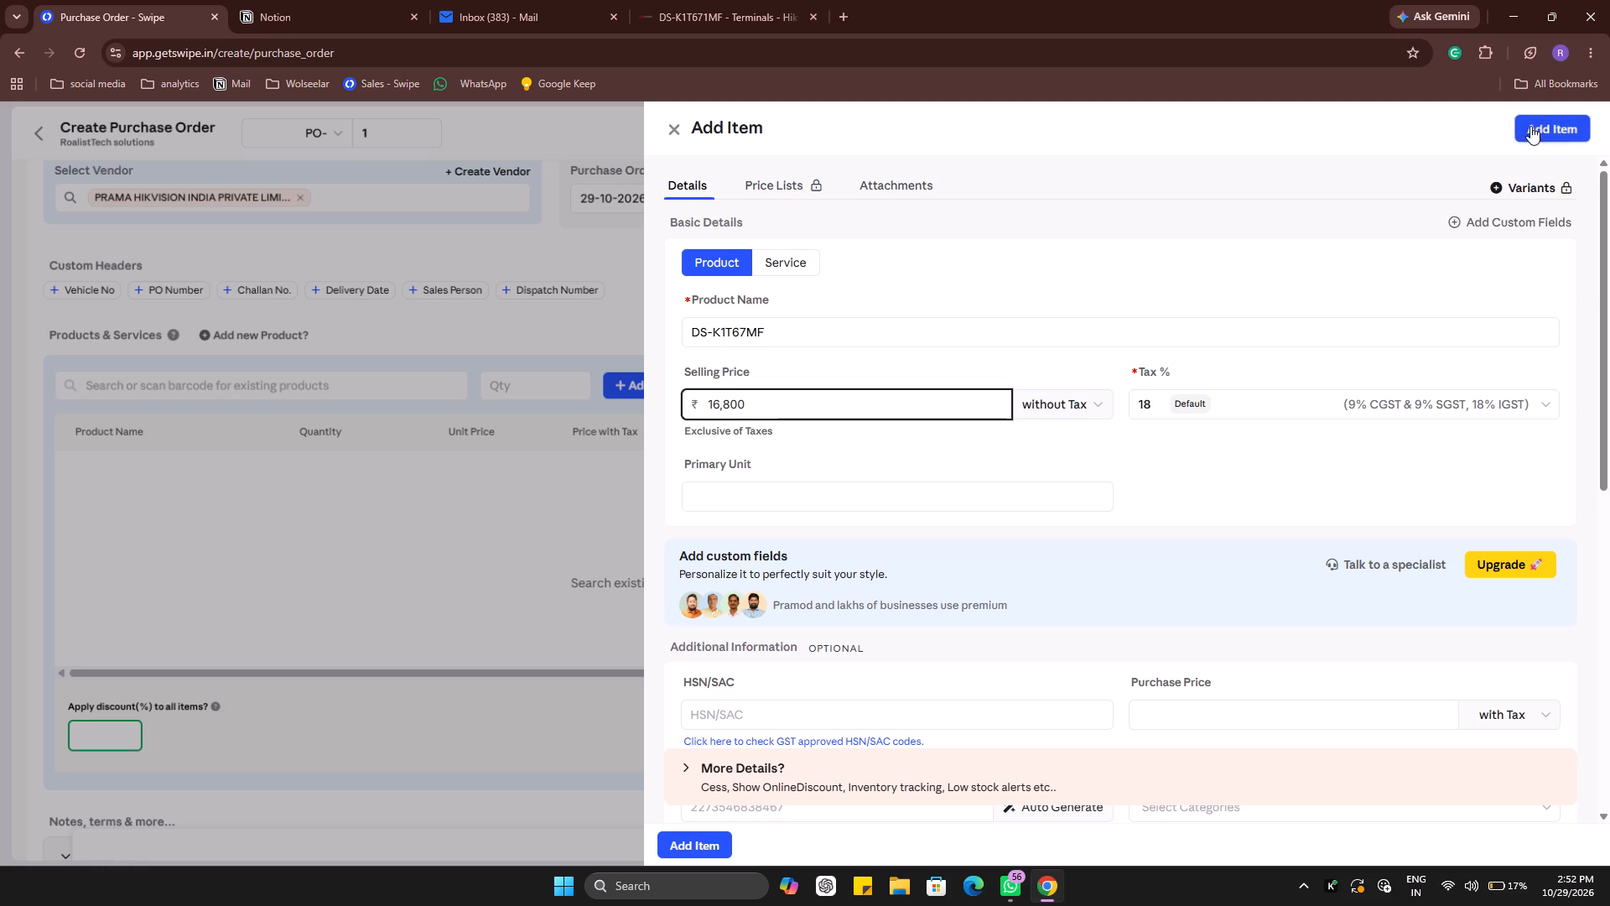
left_click(1537, 127)
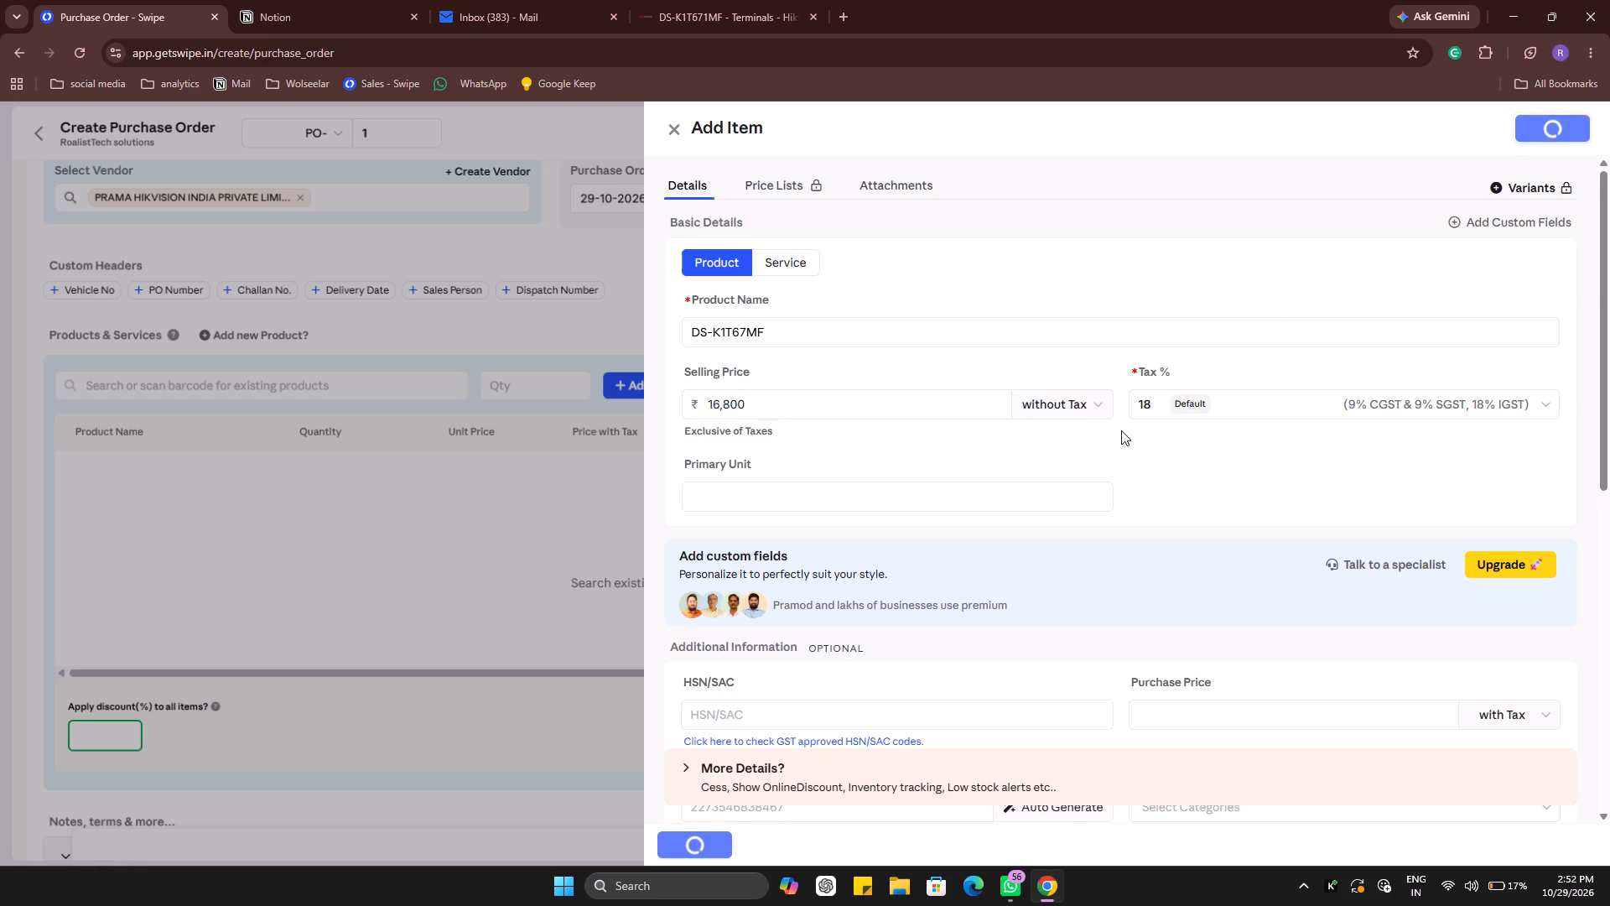
Start a second new product for the purchase order and open its product name for entry.
scroll(749, 606, "down", 1)
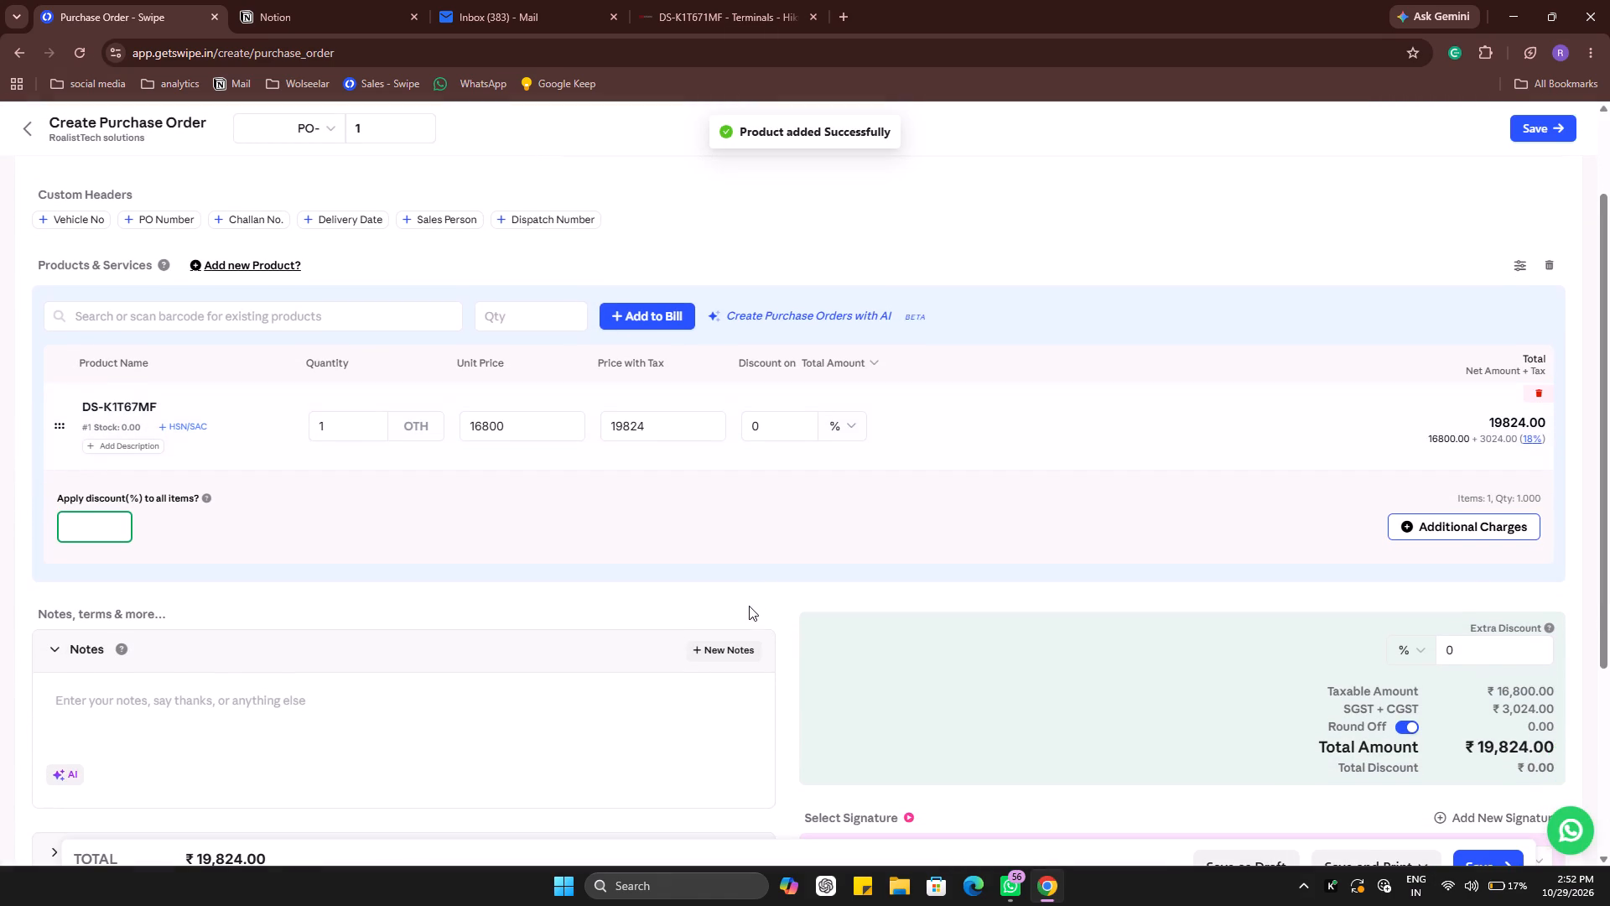
scroll(808, 648, "down", 1)
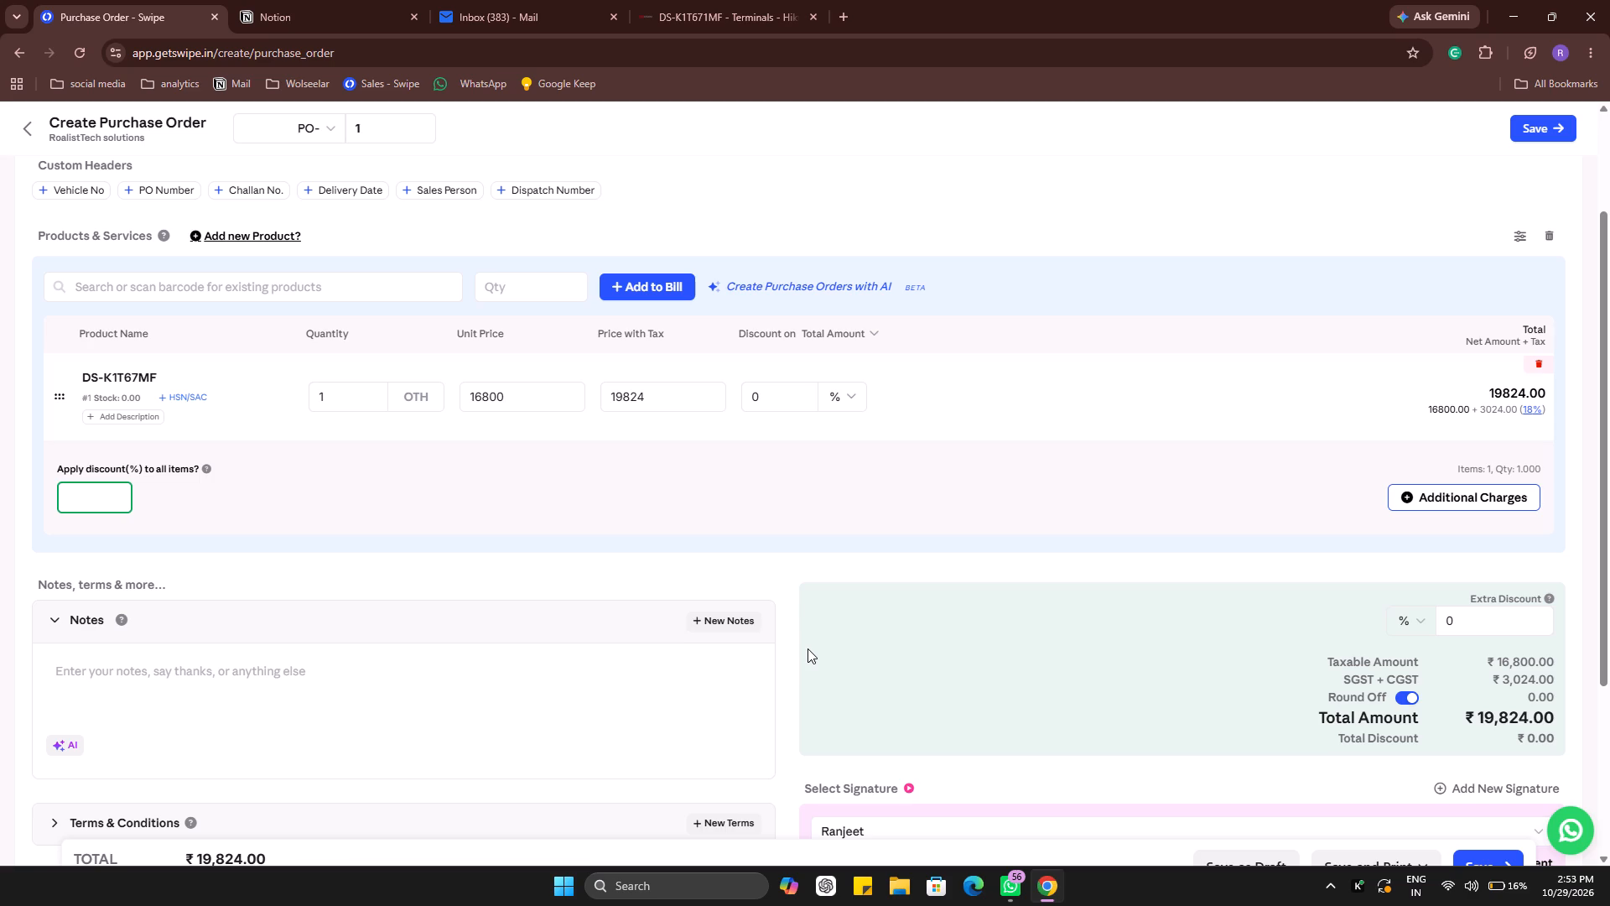
left_click(257, 242)
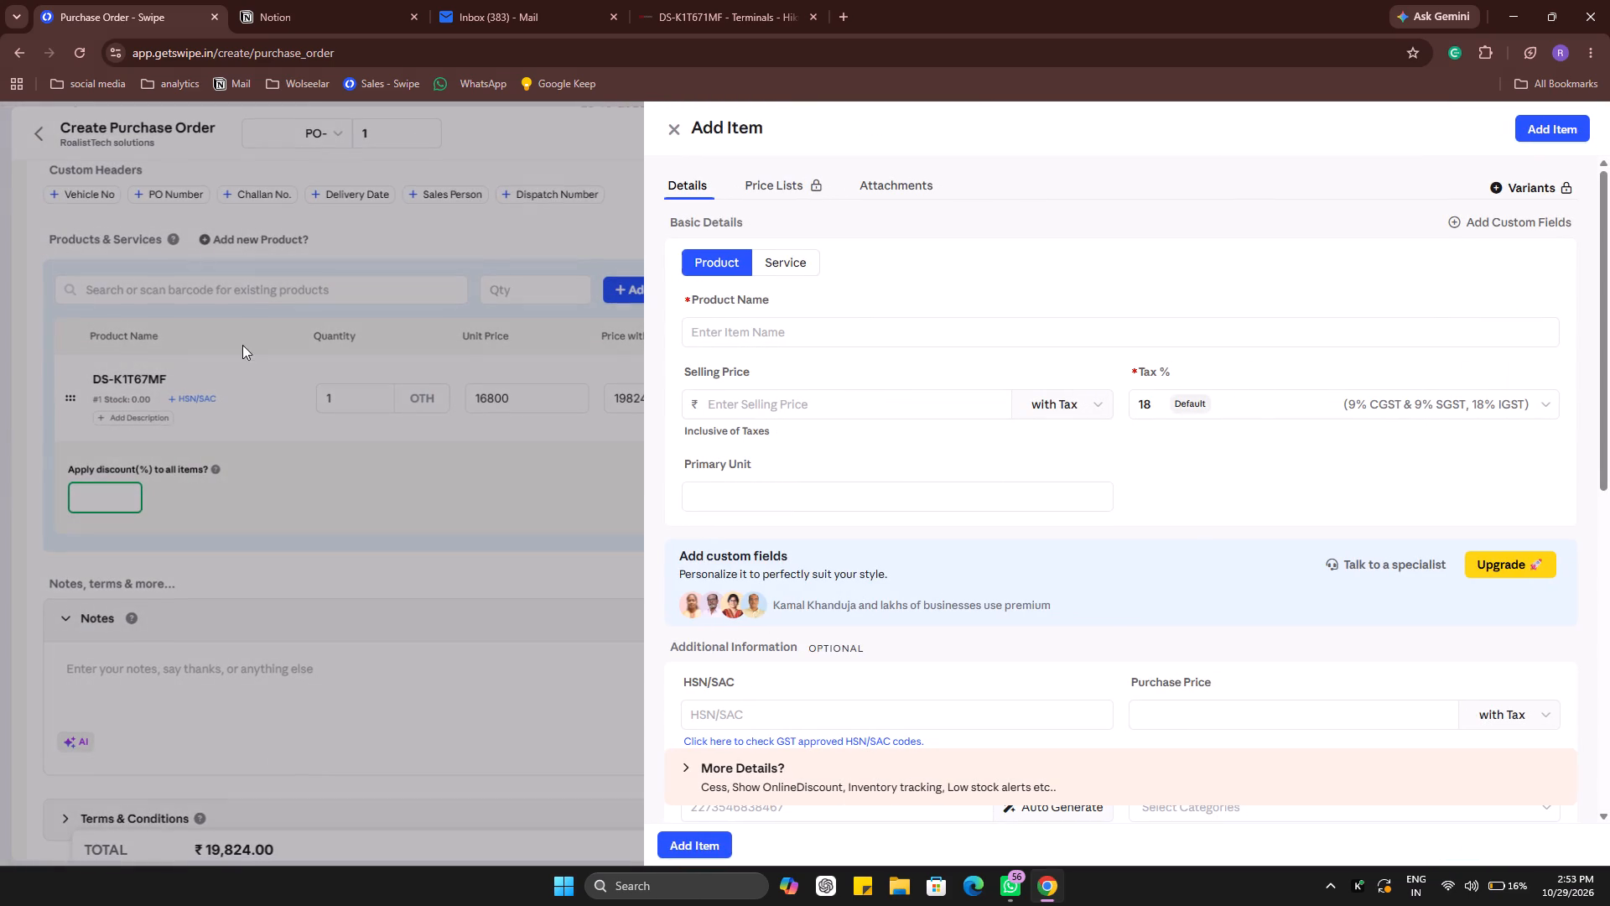
left_click(745, 346)
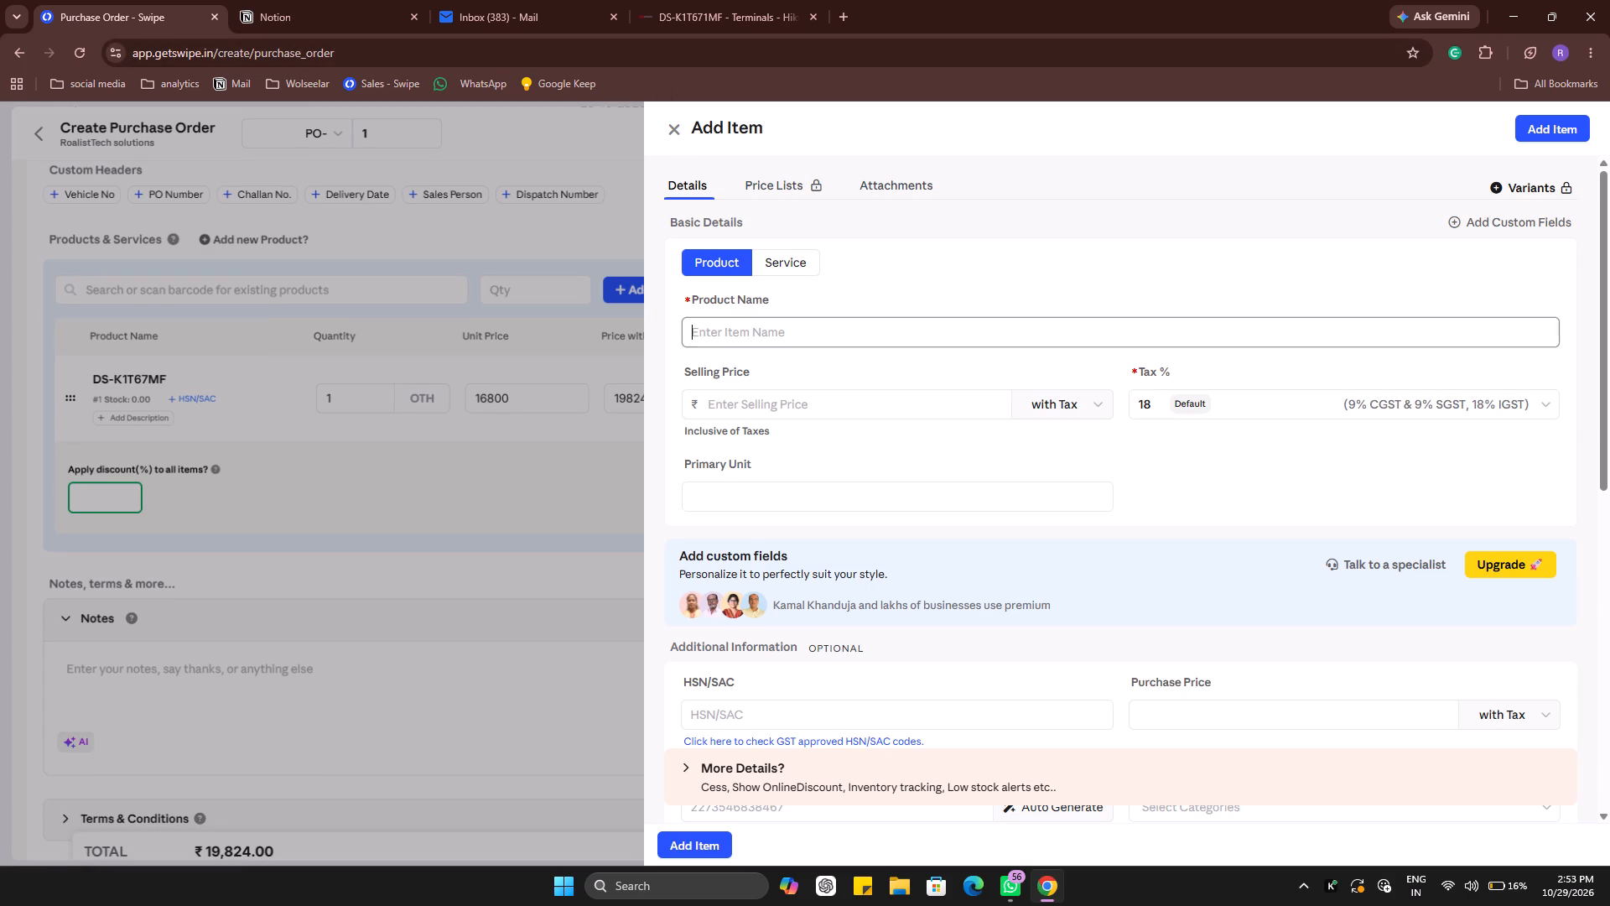
left_click(745, 346)
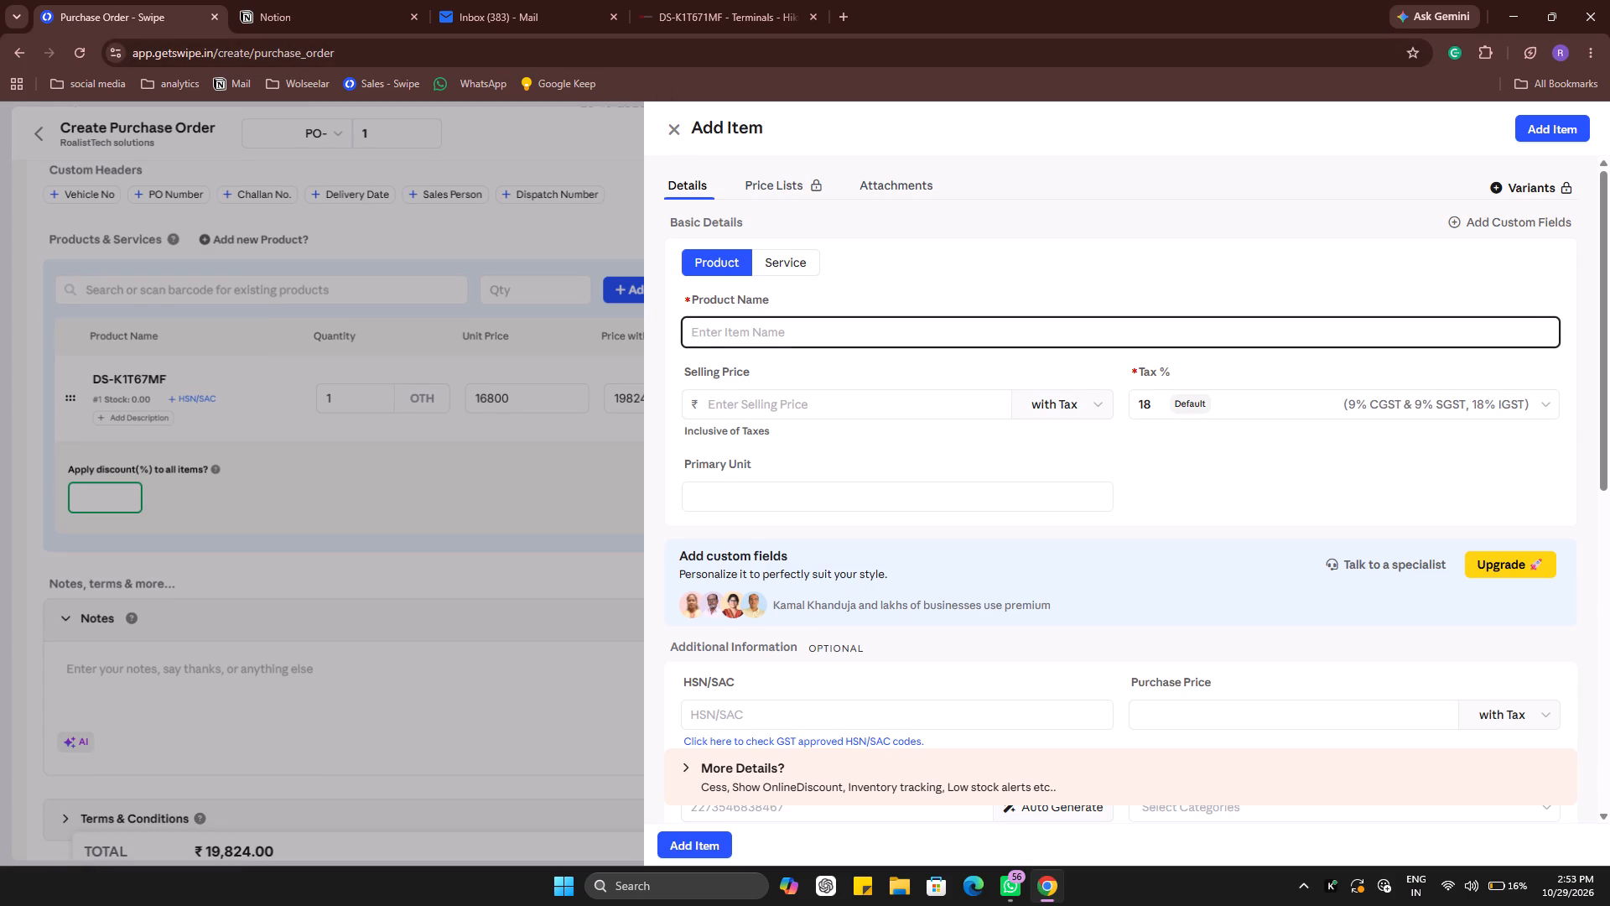
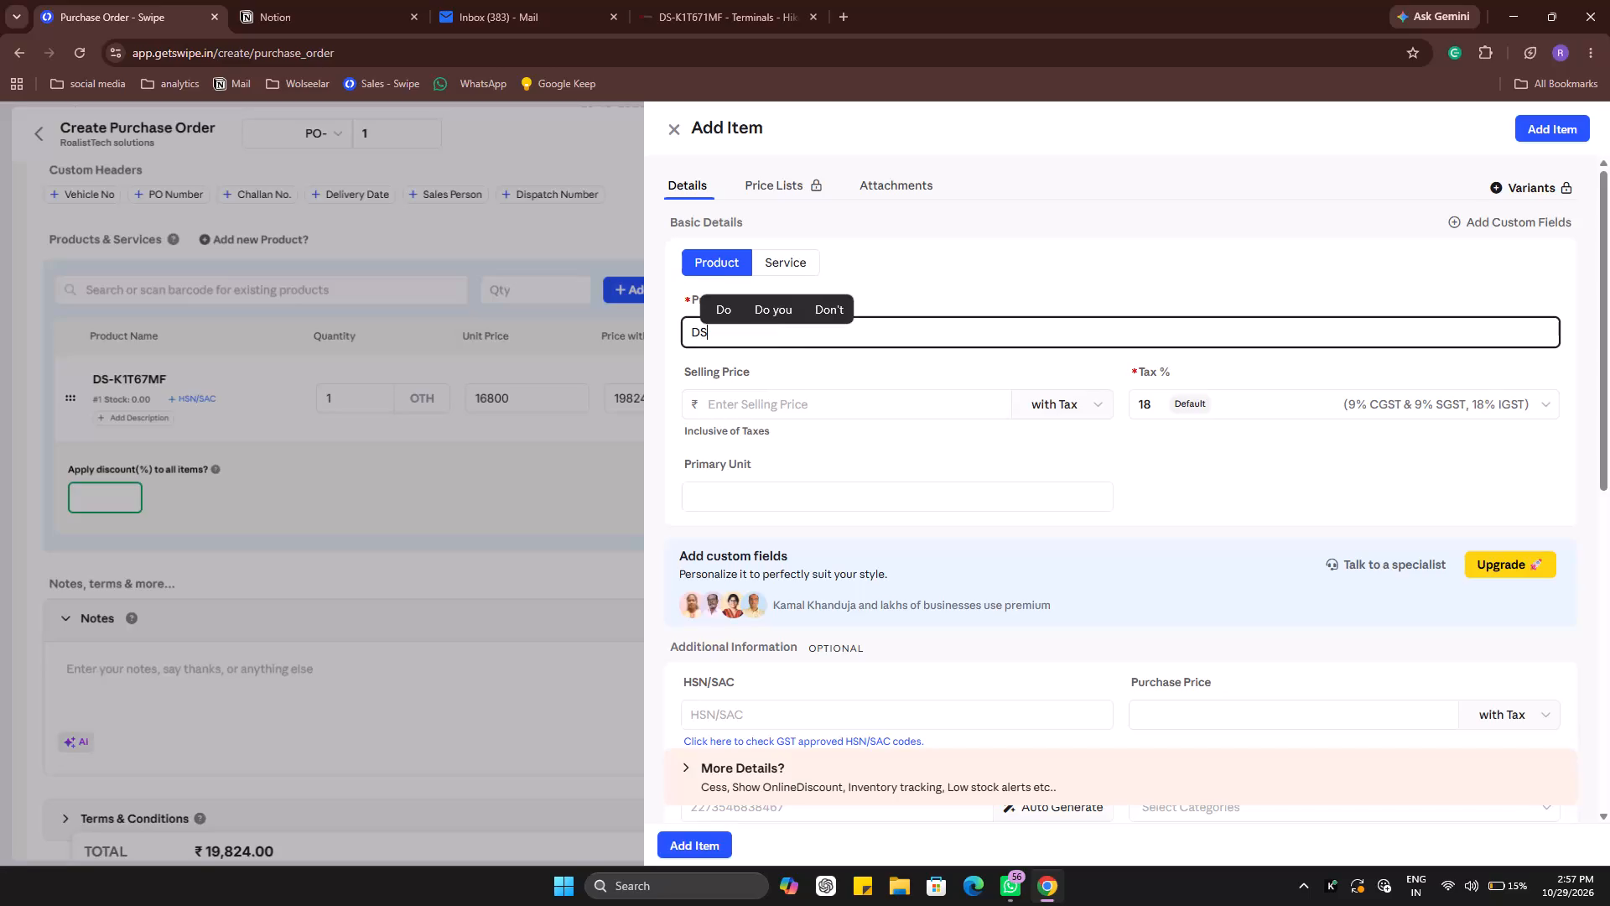
Enter DS-KIS303-P as the product name of the second new item.
key("minus")
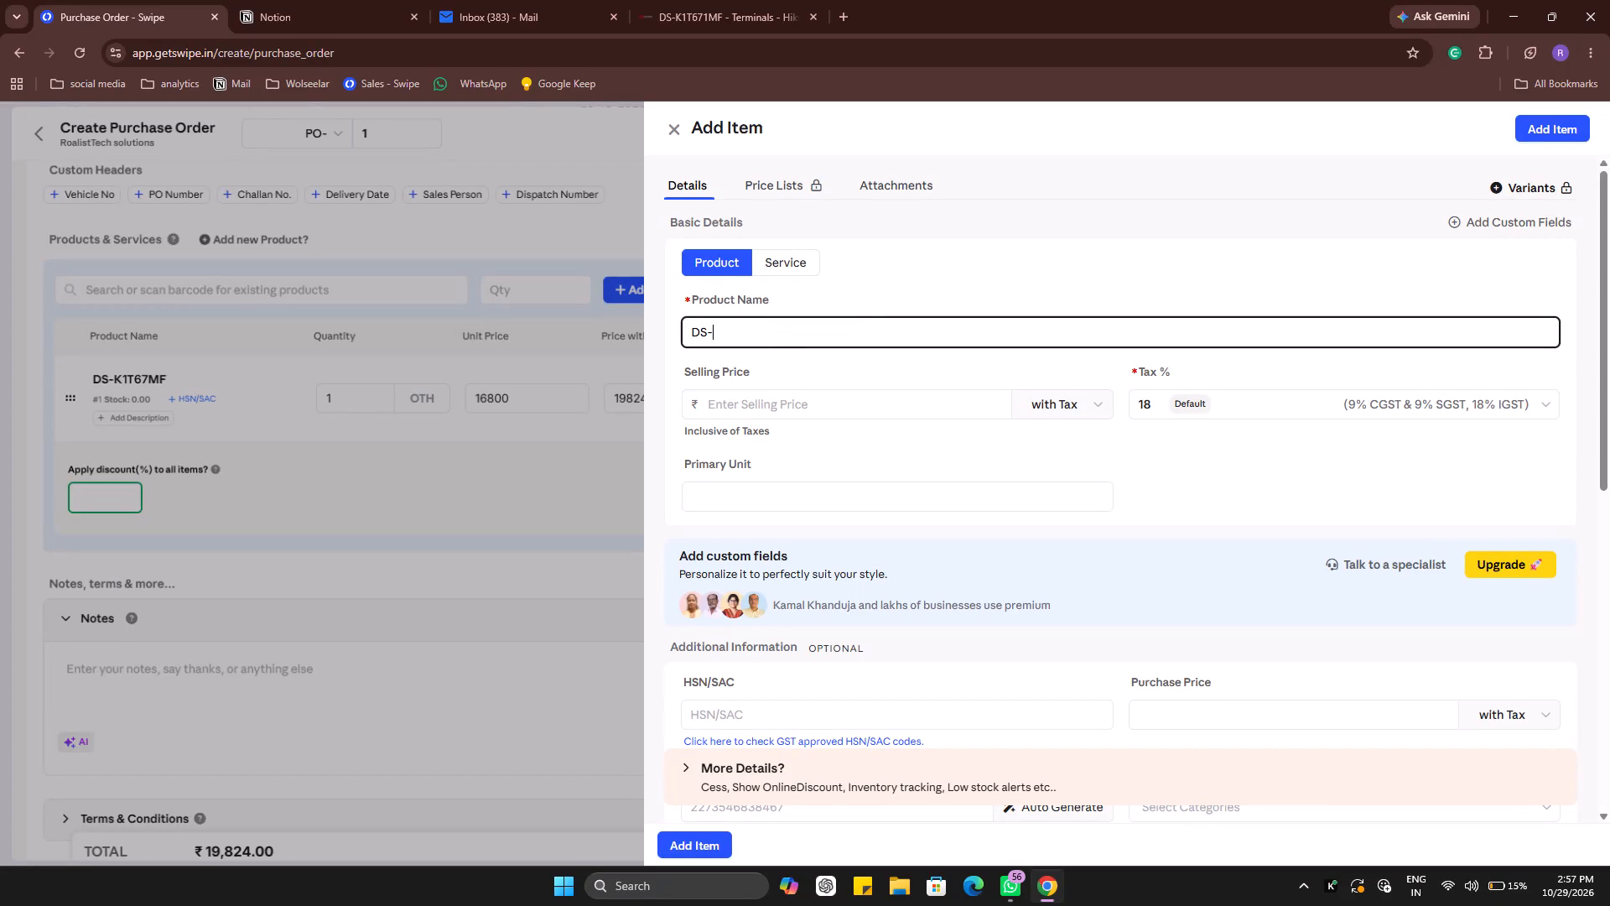
key("k")
key("l")
key("BackSpace")
key("i")
key("s")
key("3")
type("03")
type("-P")
Set the selling price of DS-KIS303-P to ₹6,900 without tax and add the product to the purchase order.
left_click(1063, 419)
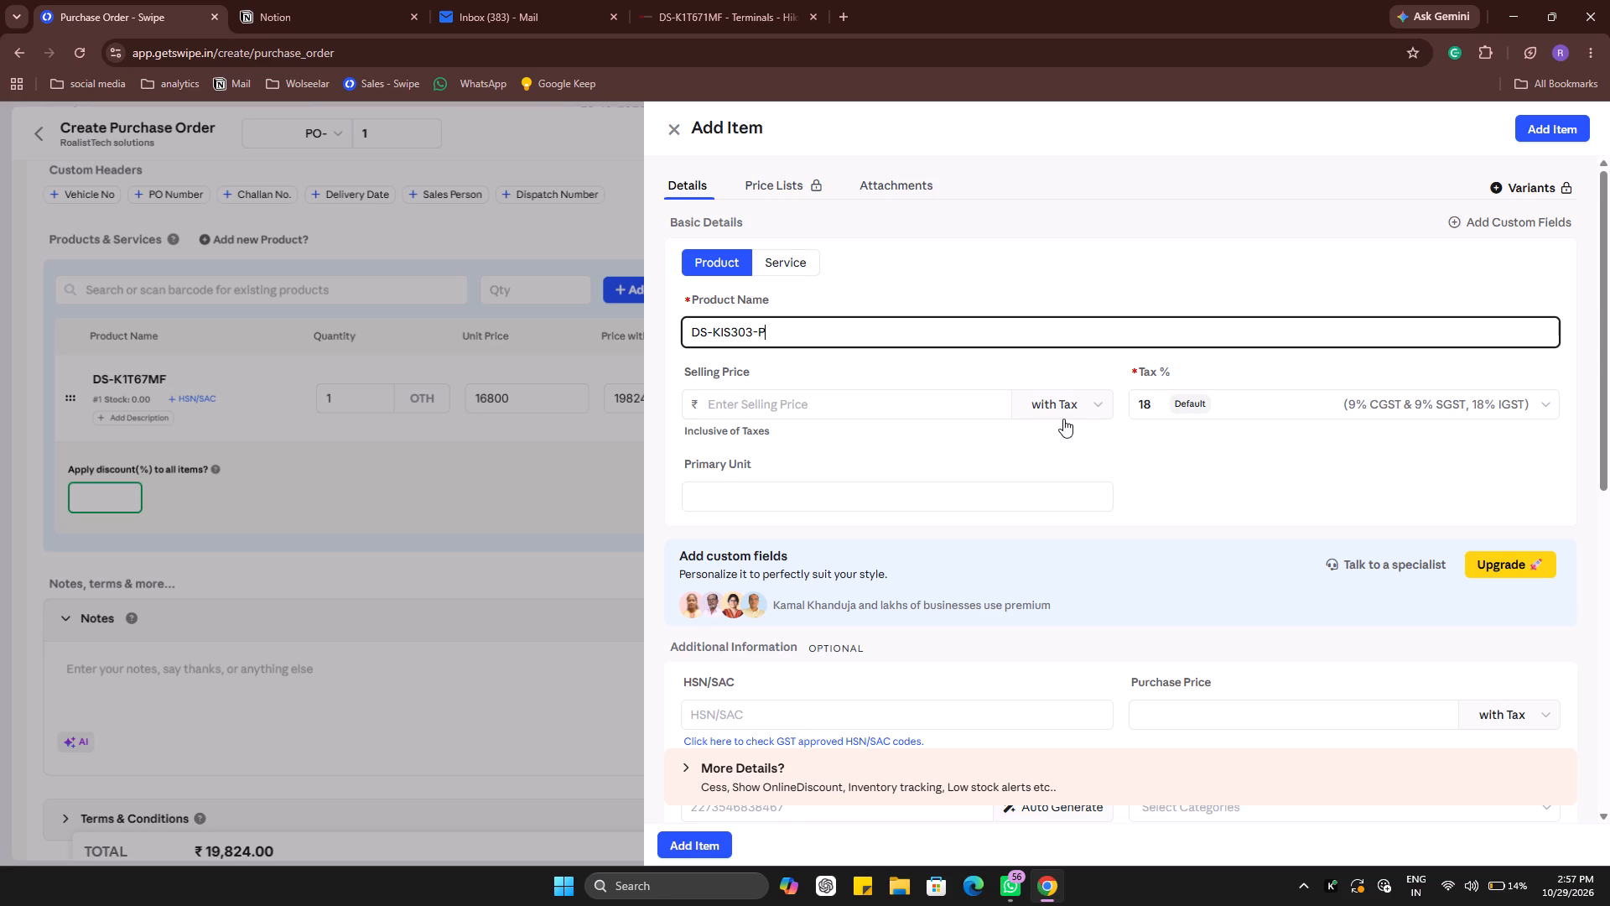
left_click(1068, 466)
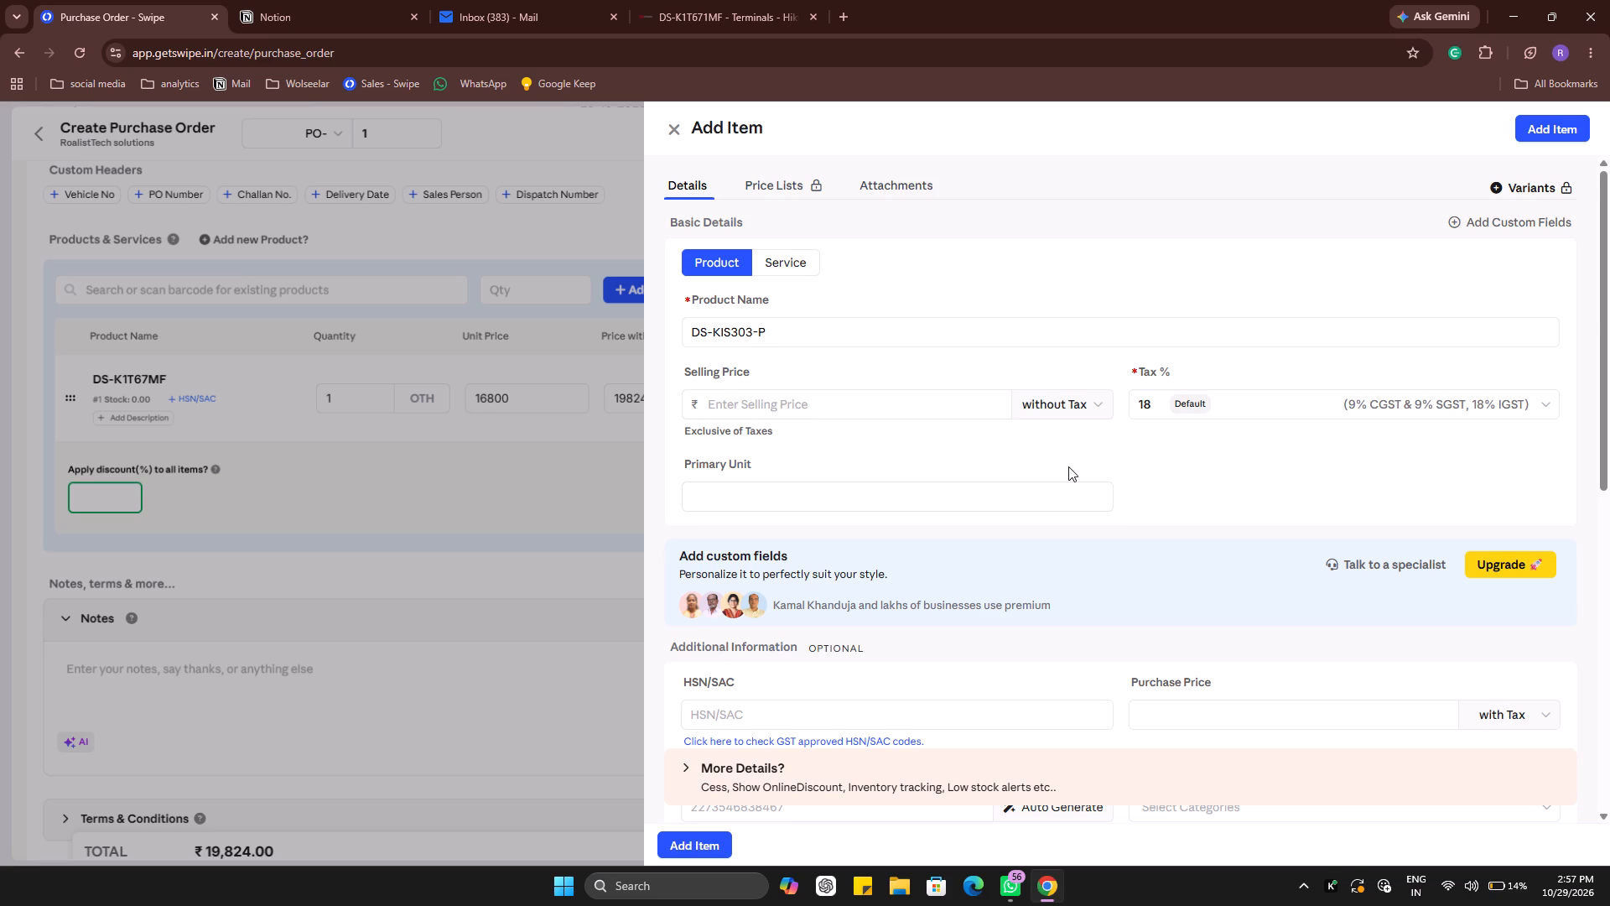
left_click(825, 404)
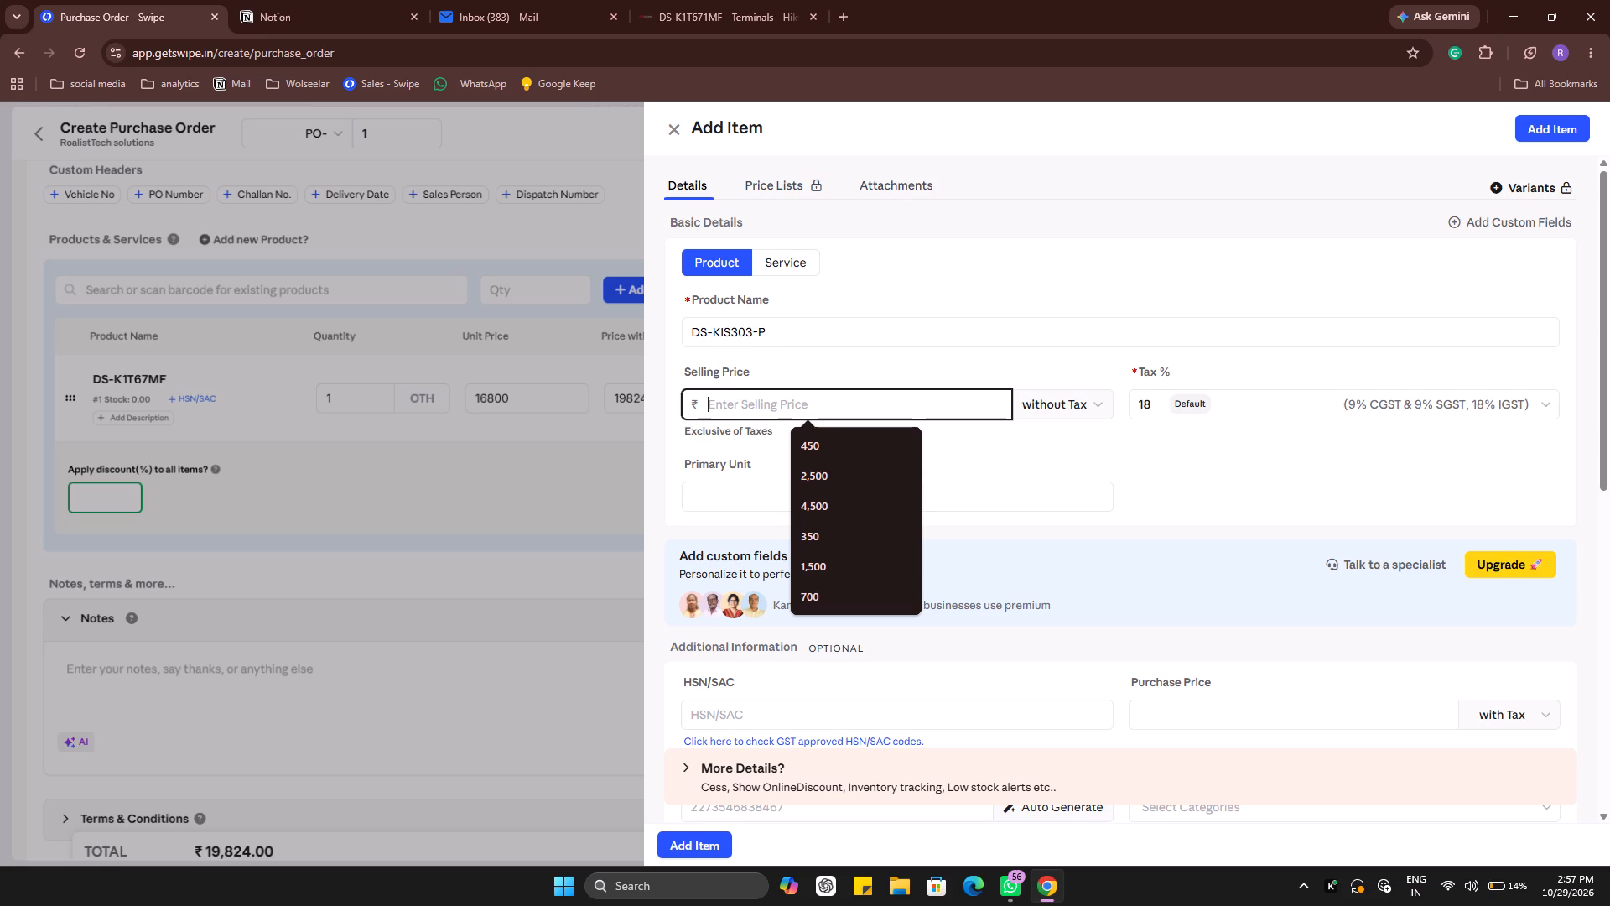
type("6900")
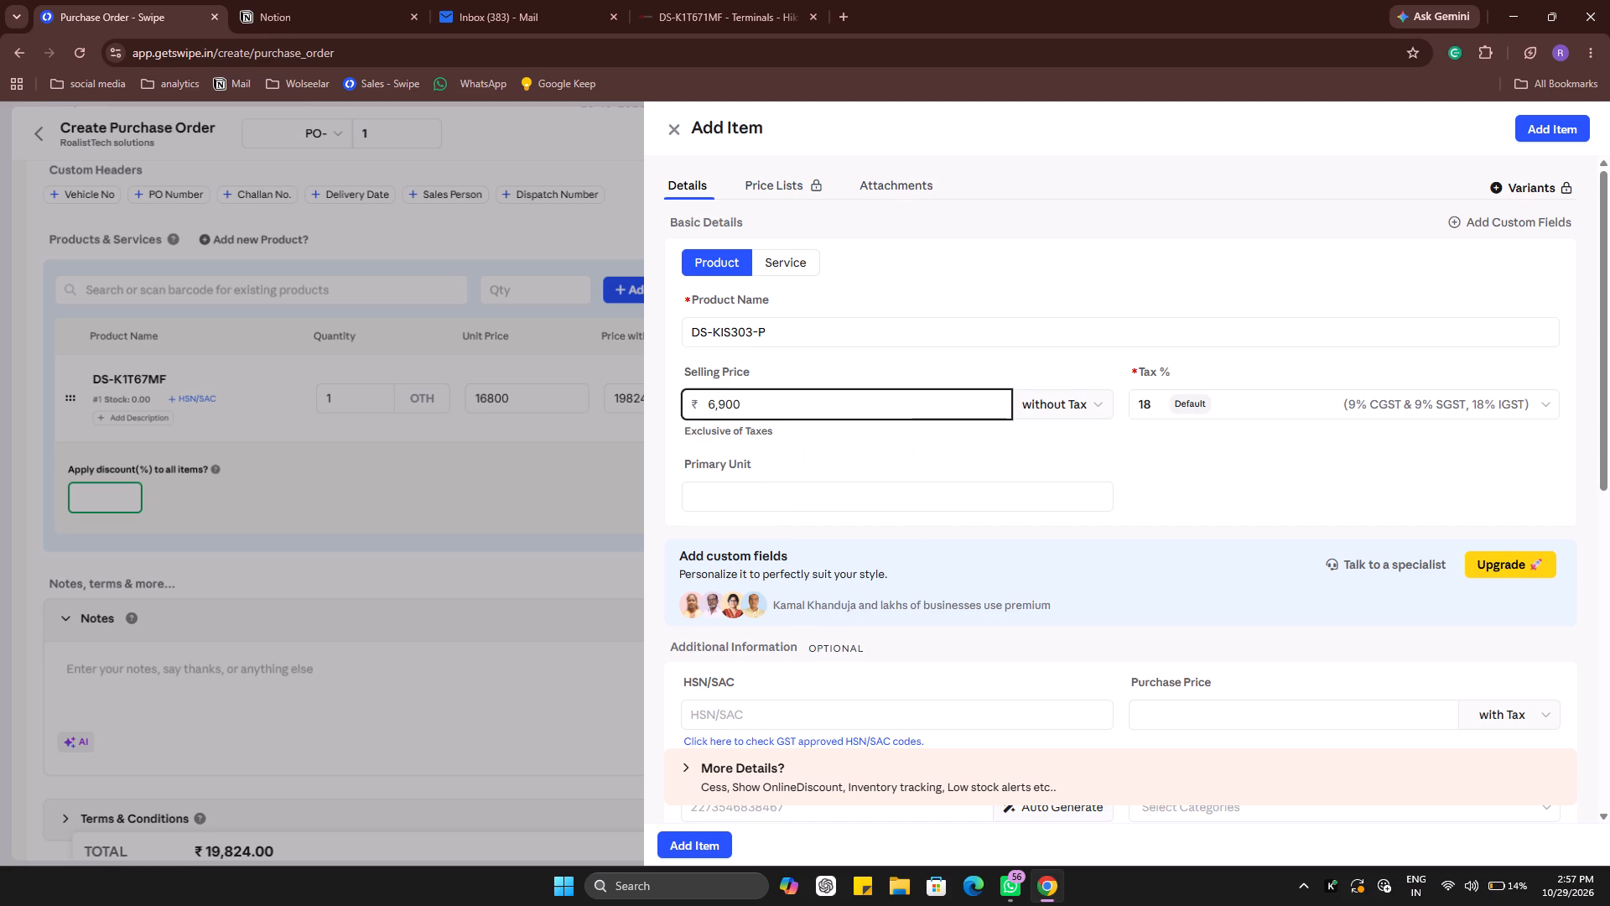
left_click(1541, 134)
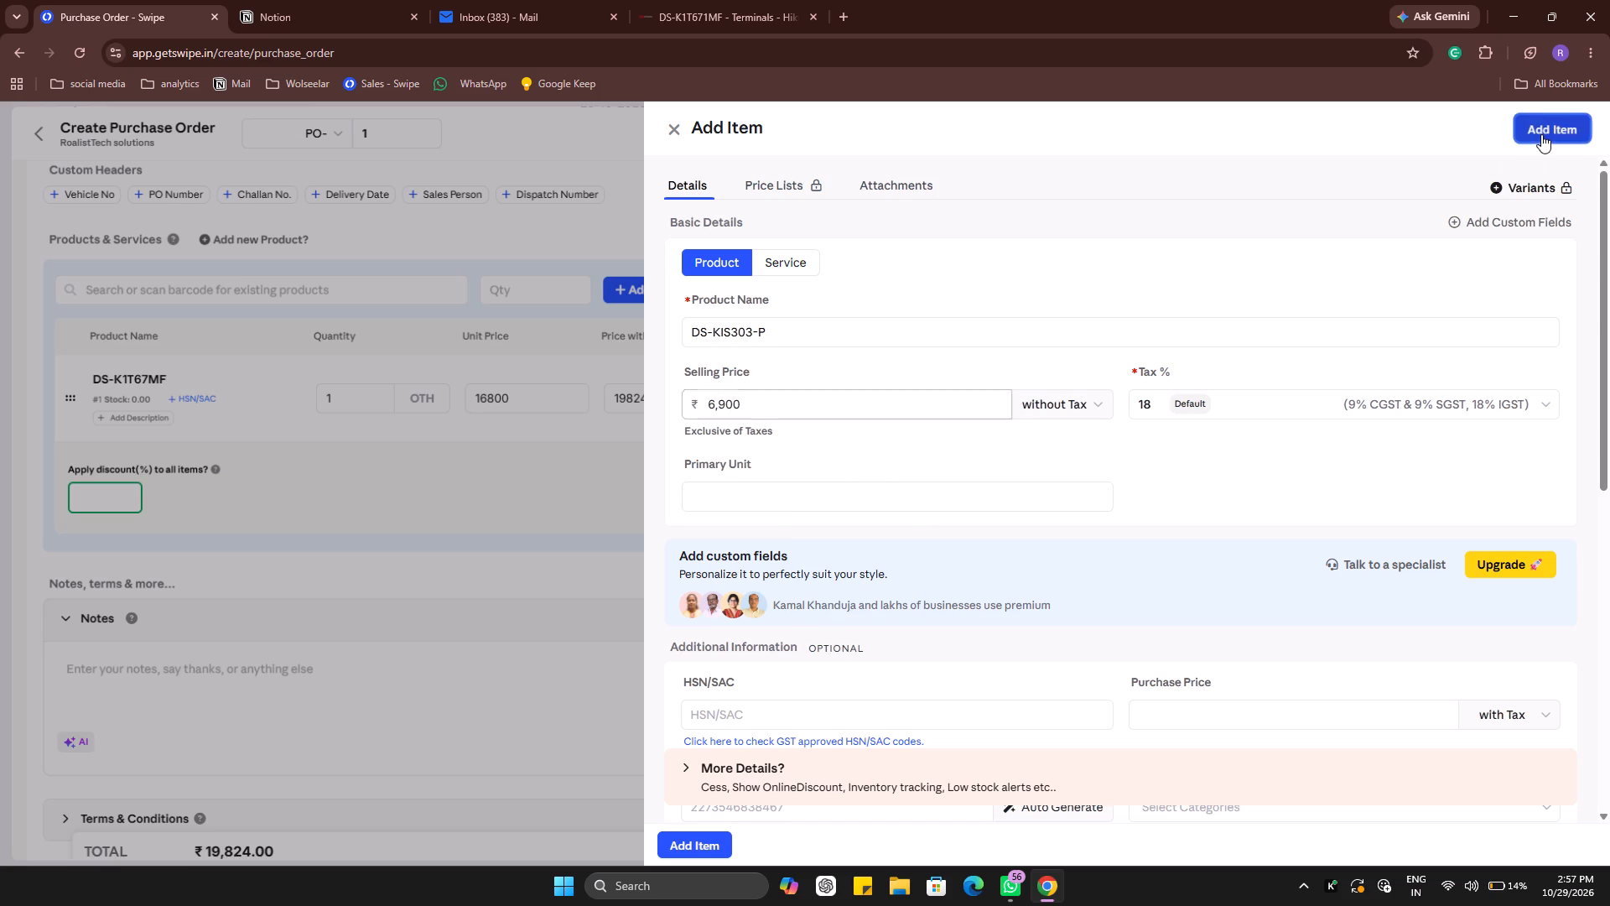
Edit the DS-KIS303-P product to use QTY QUANTITY as its primary unit and save the product update.
left_click(428, 391)
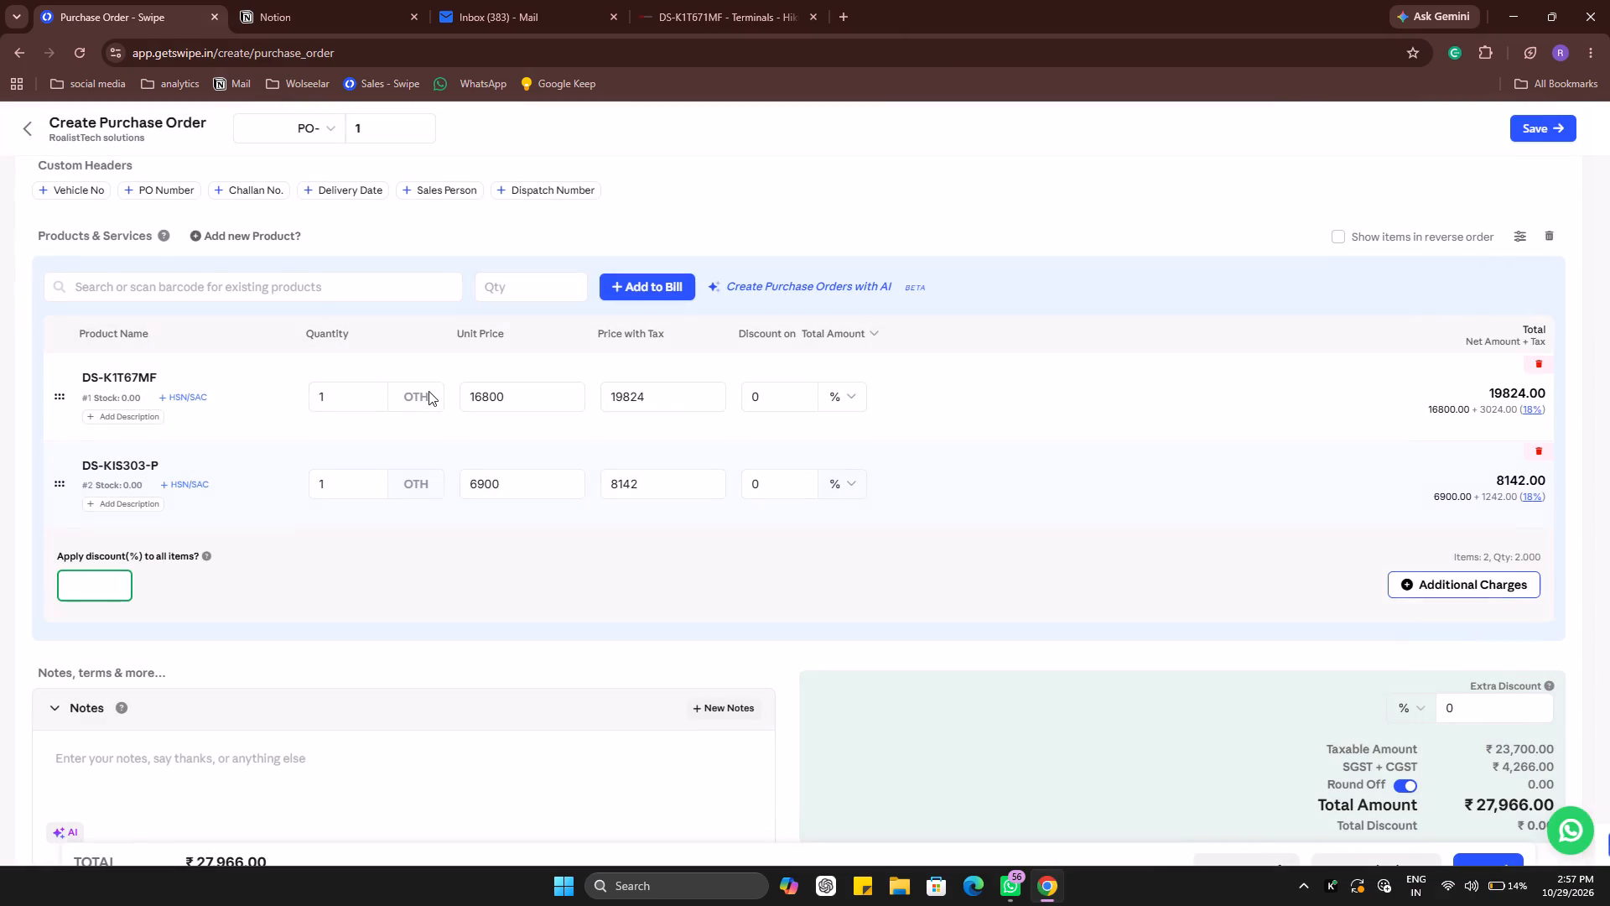
left_click(368, 492)
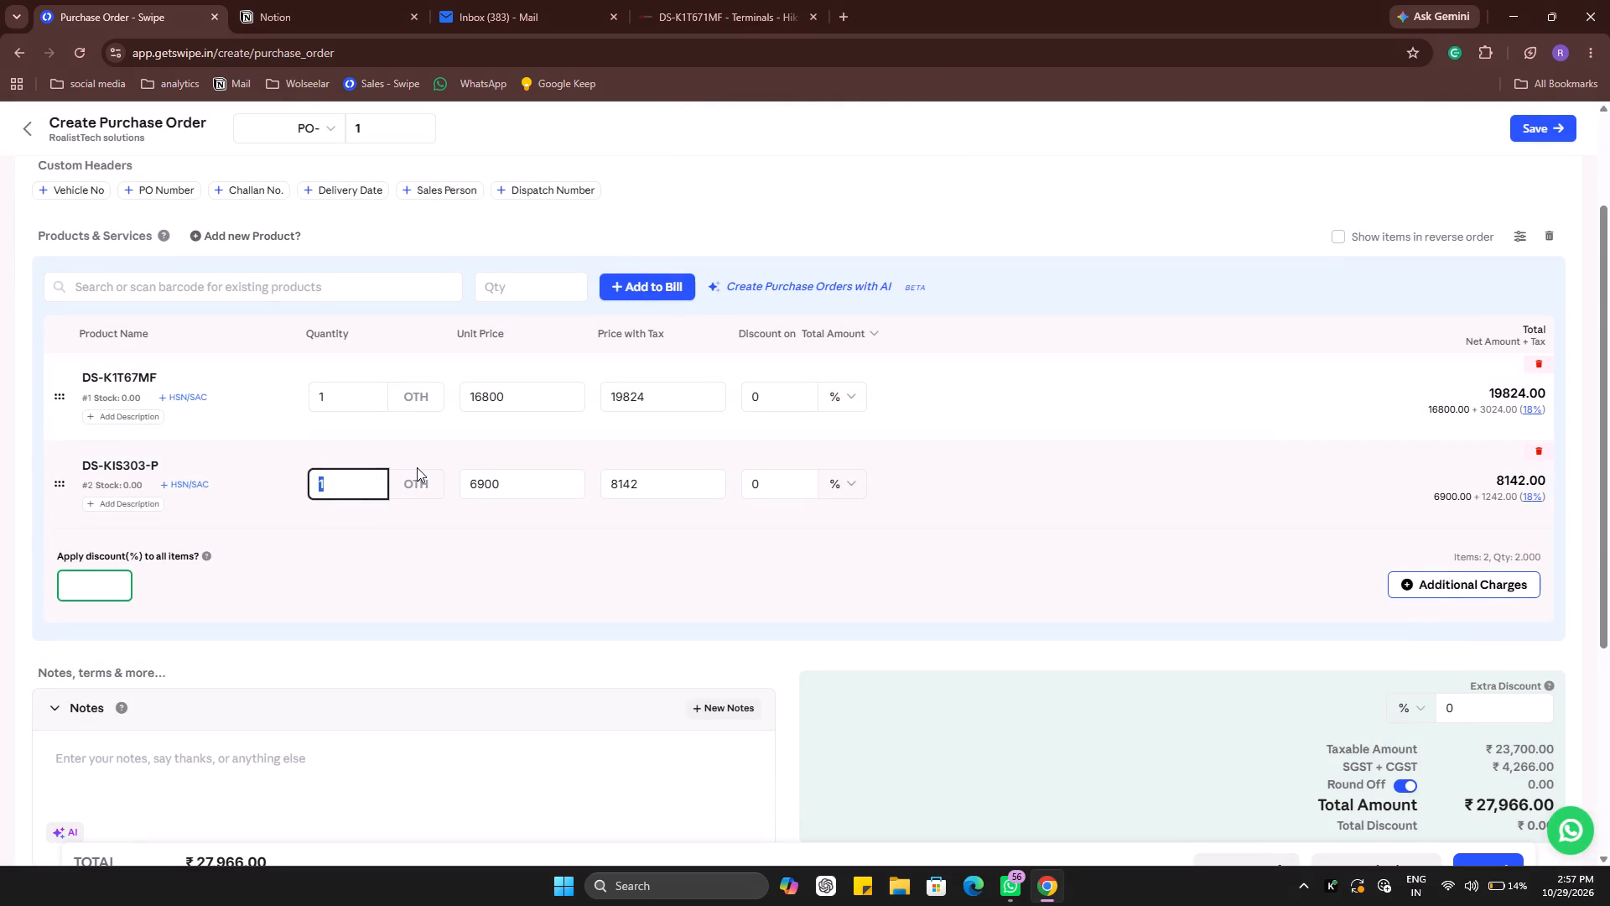
double_click(408, 496)
left_click(96, 472)
left_click(1362, 170)
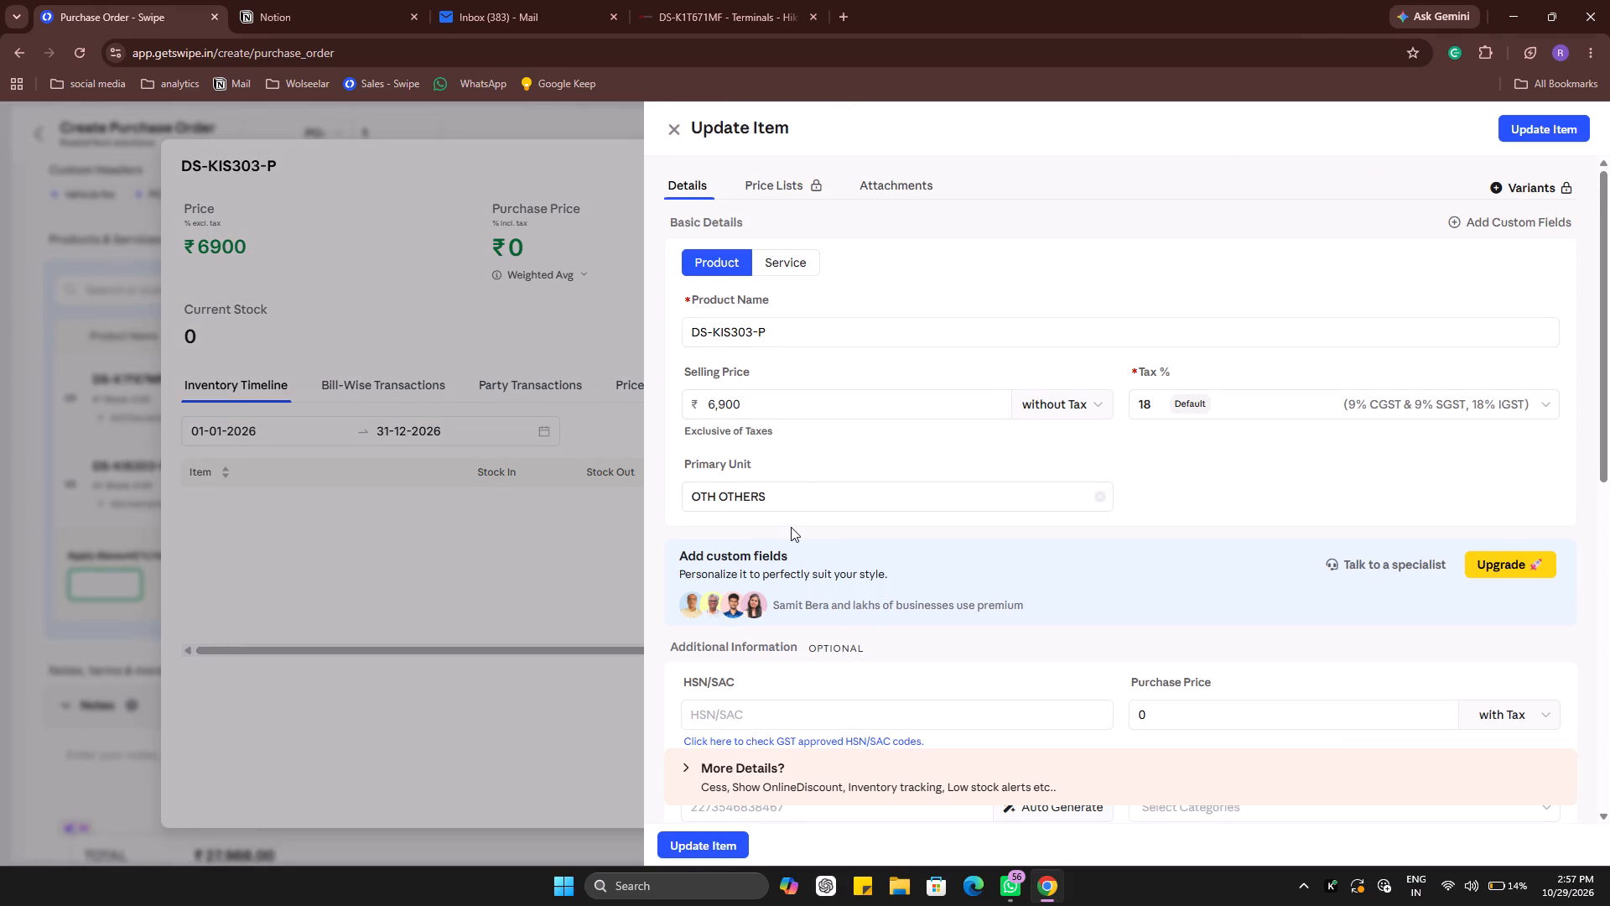
left_click(782, 499)
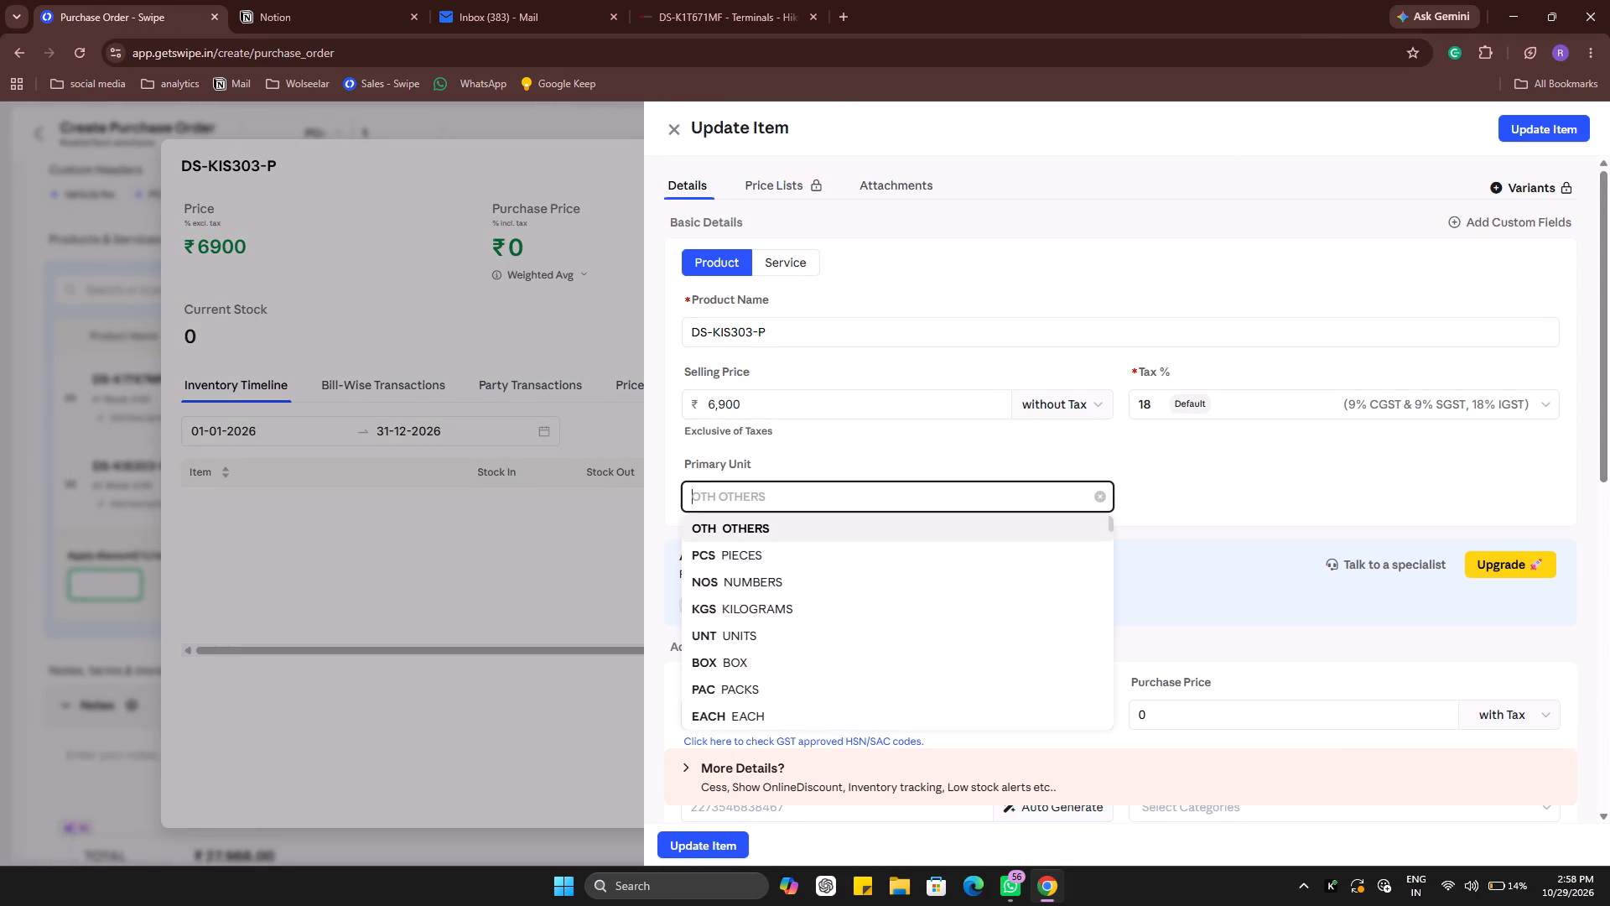
key("q")
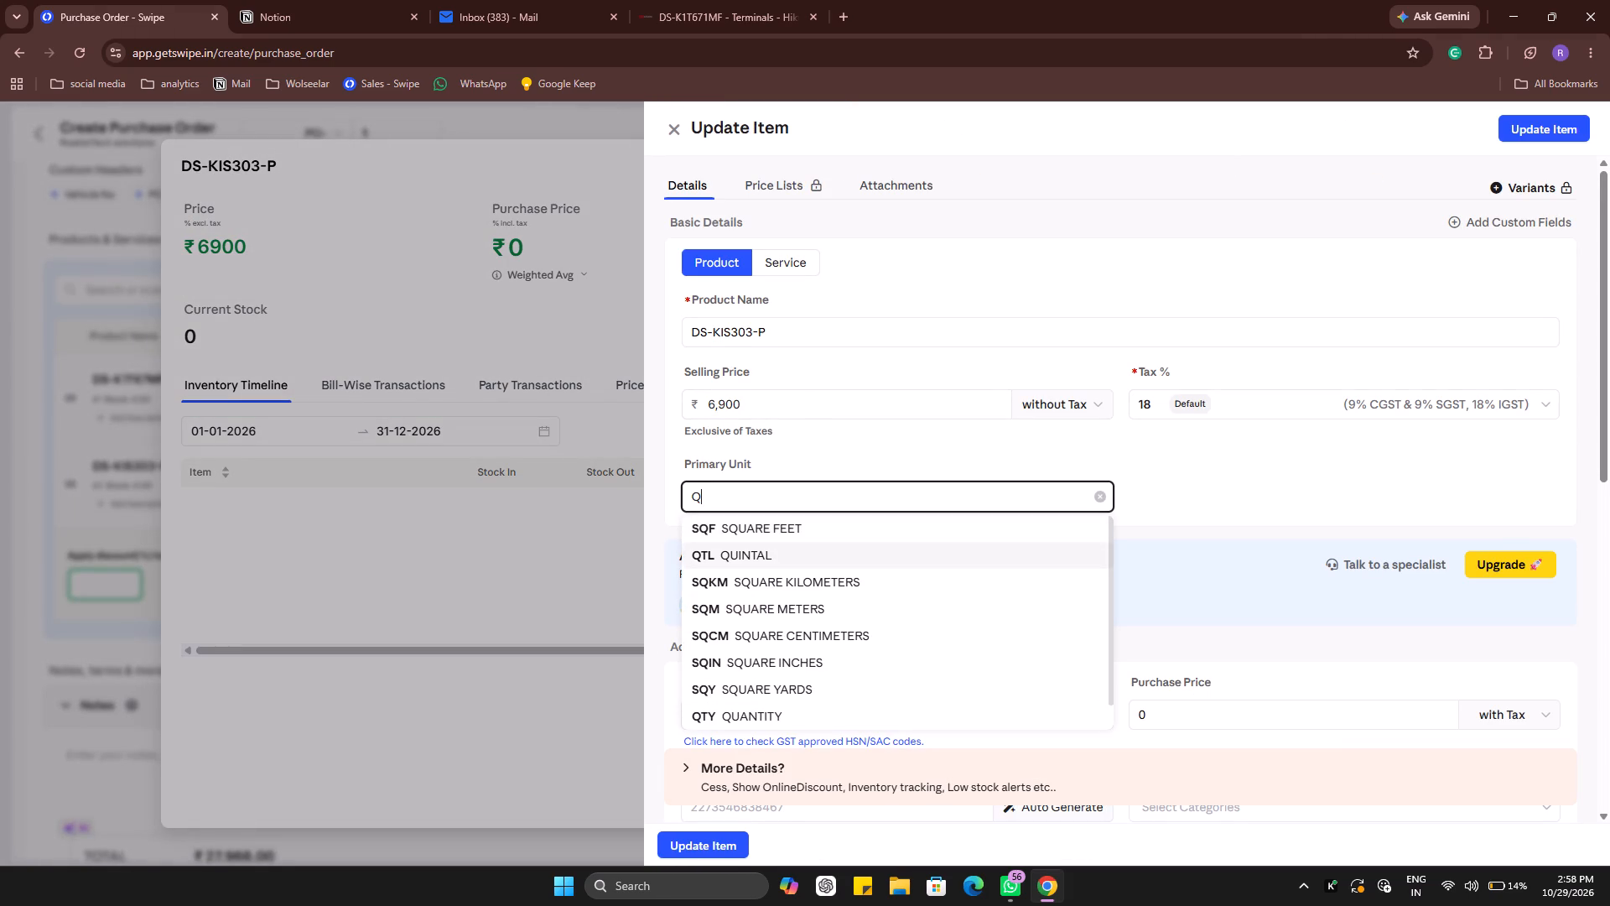
key("t")
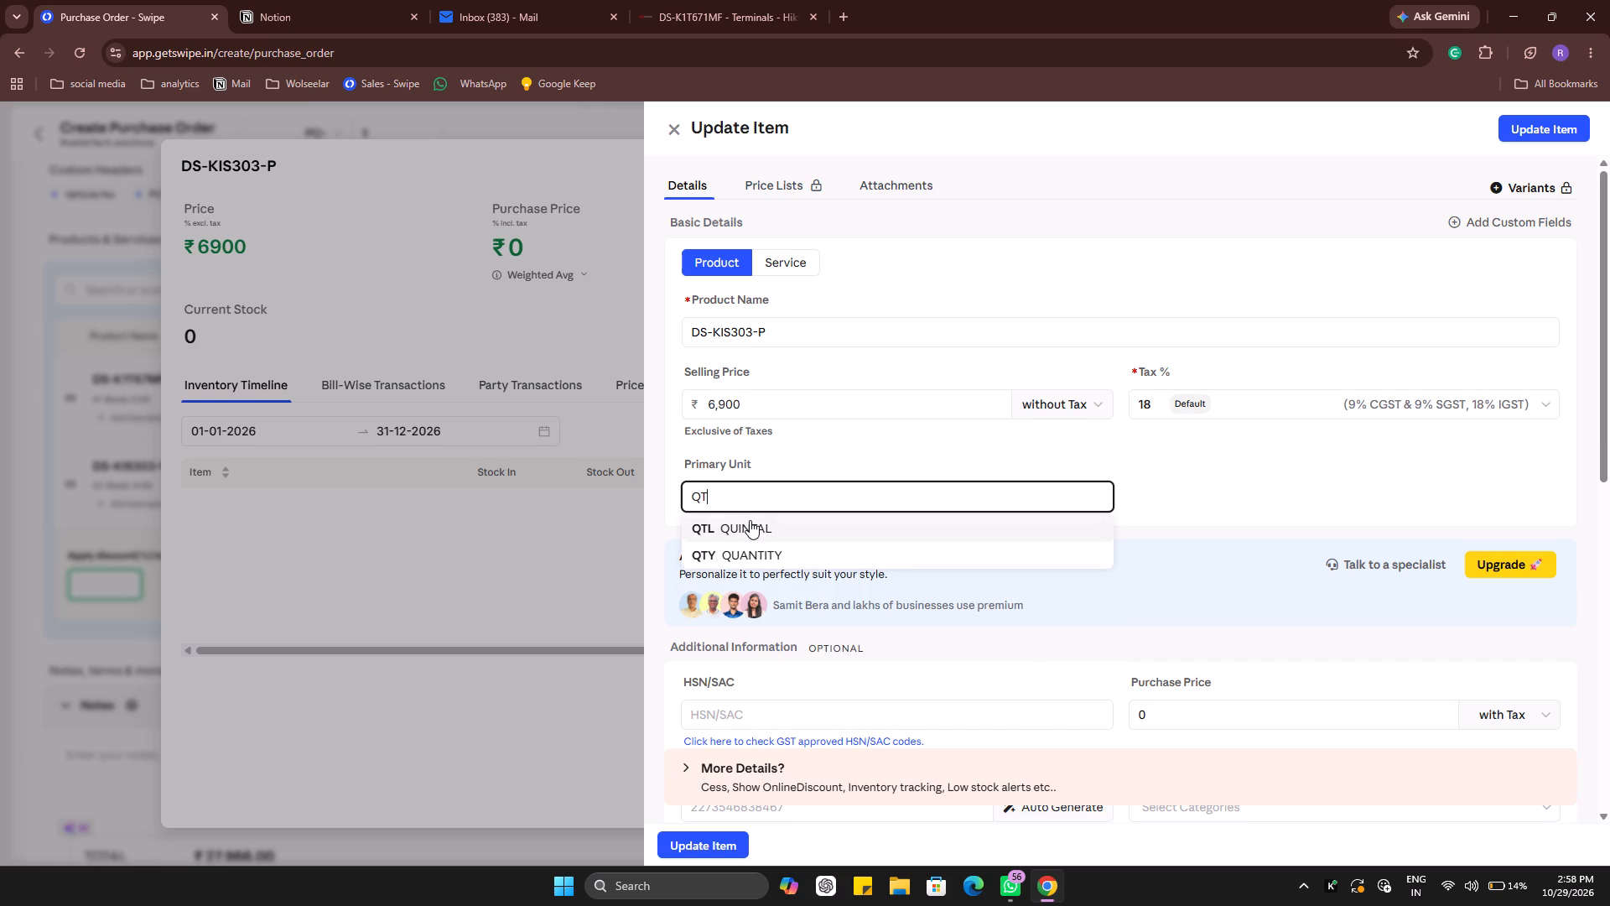
left_click(796, 557)
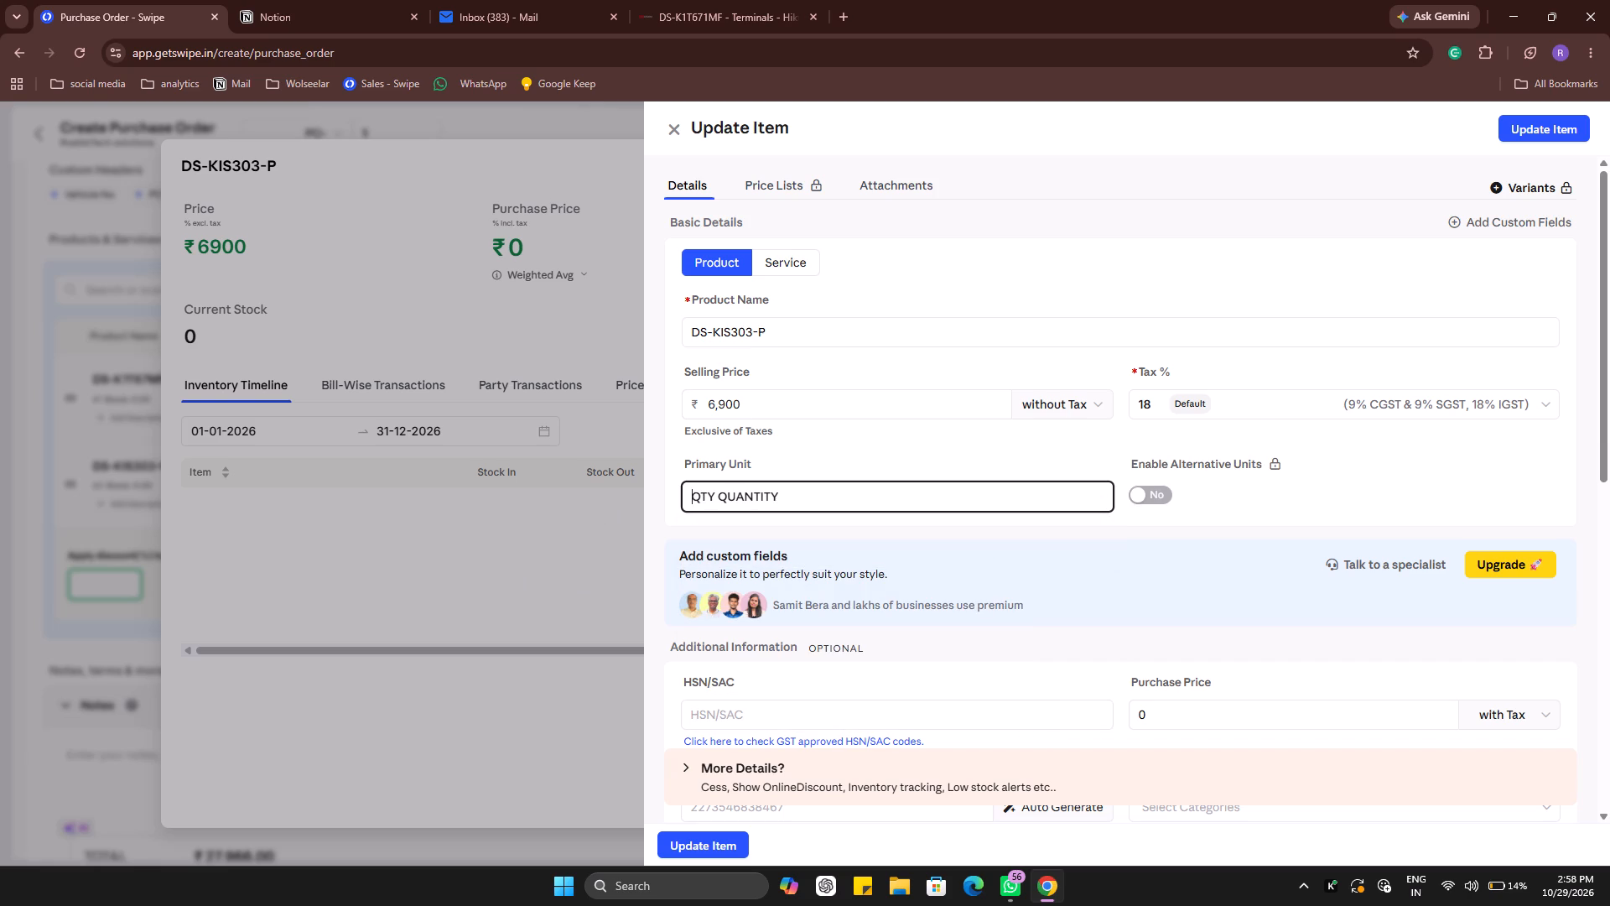
left_click(1544, 133)
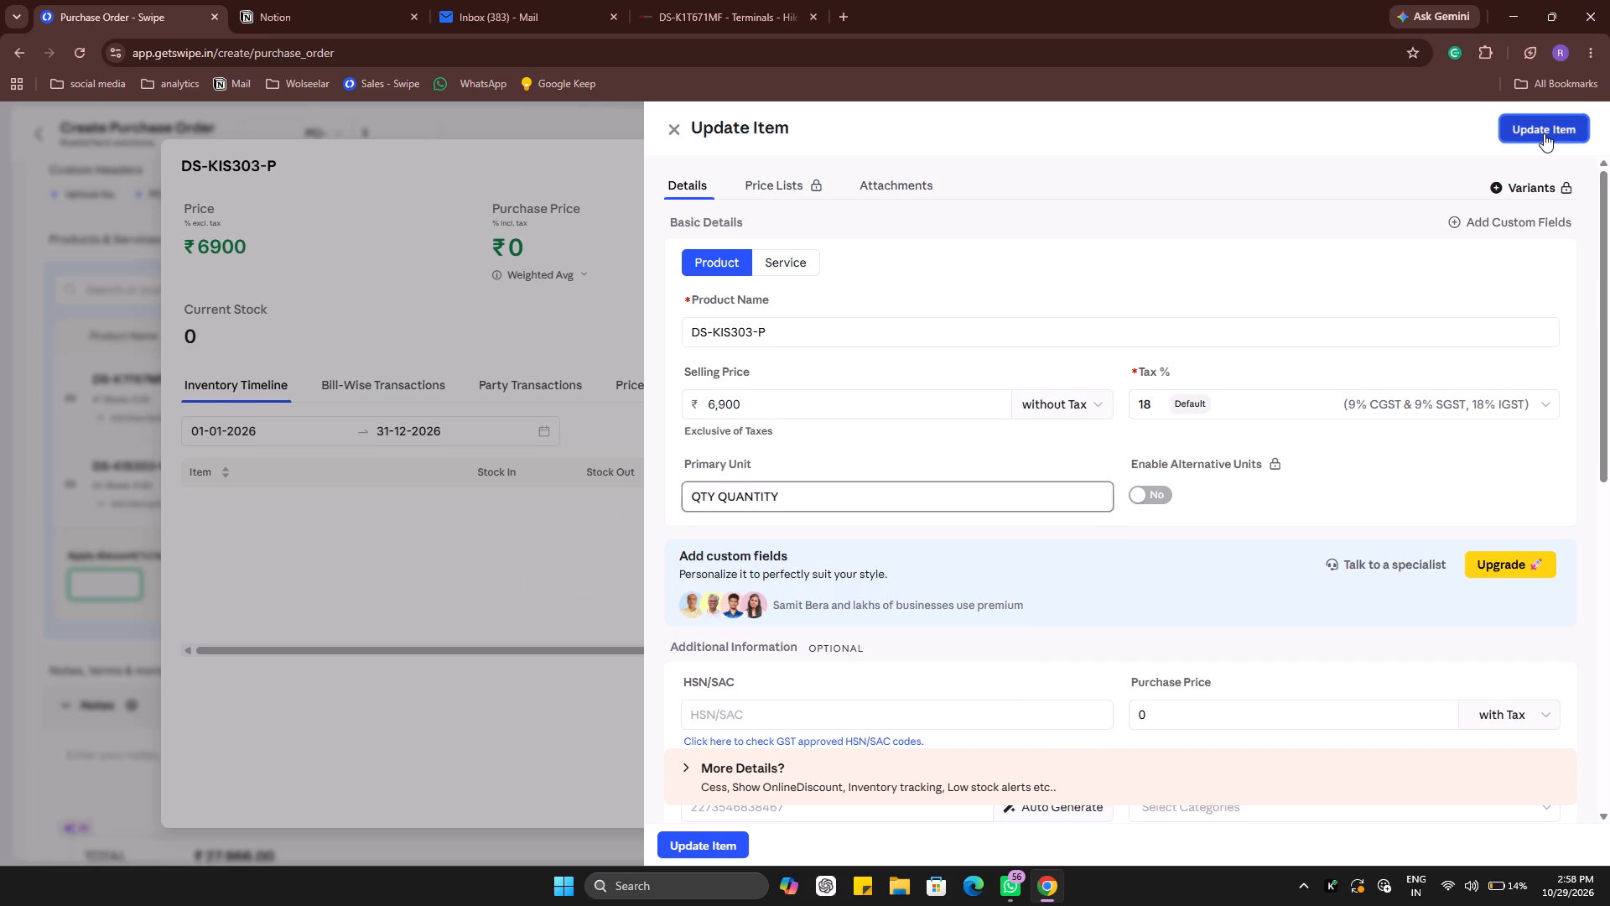
left_click(1021, 305)
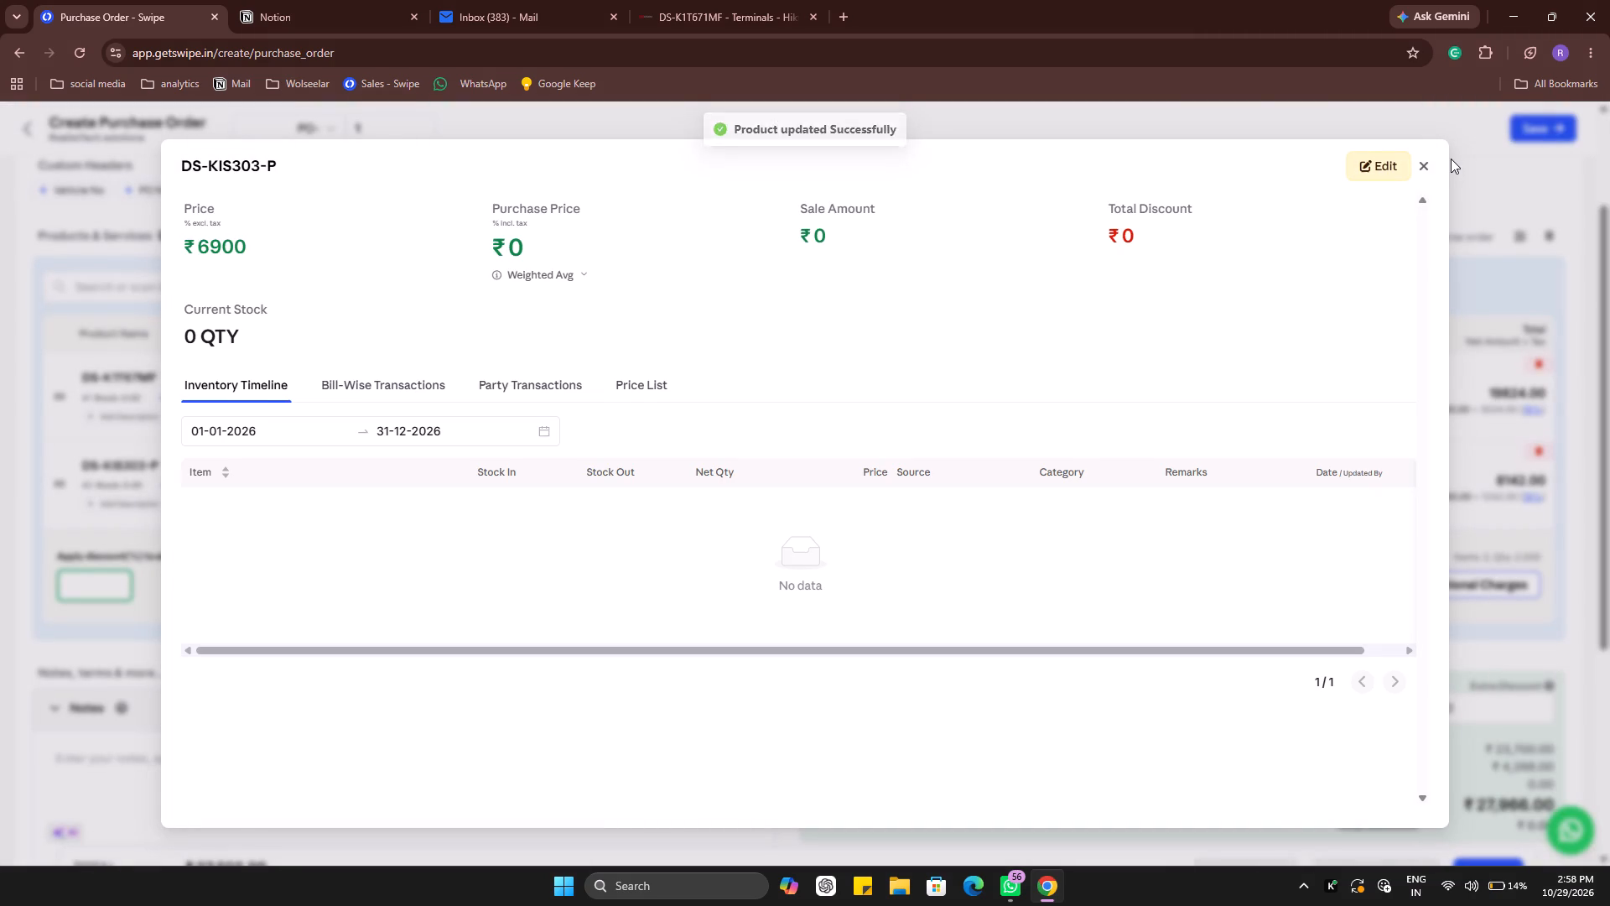
Close the DS-KIS303-P product details and agree to update the product's prices in the bill.
left_click(1428, 169)
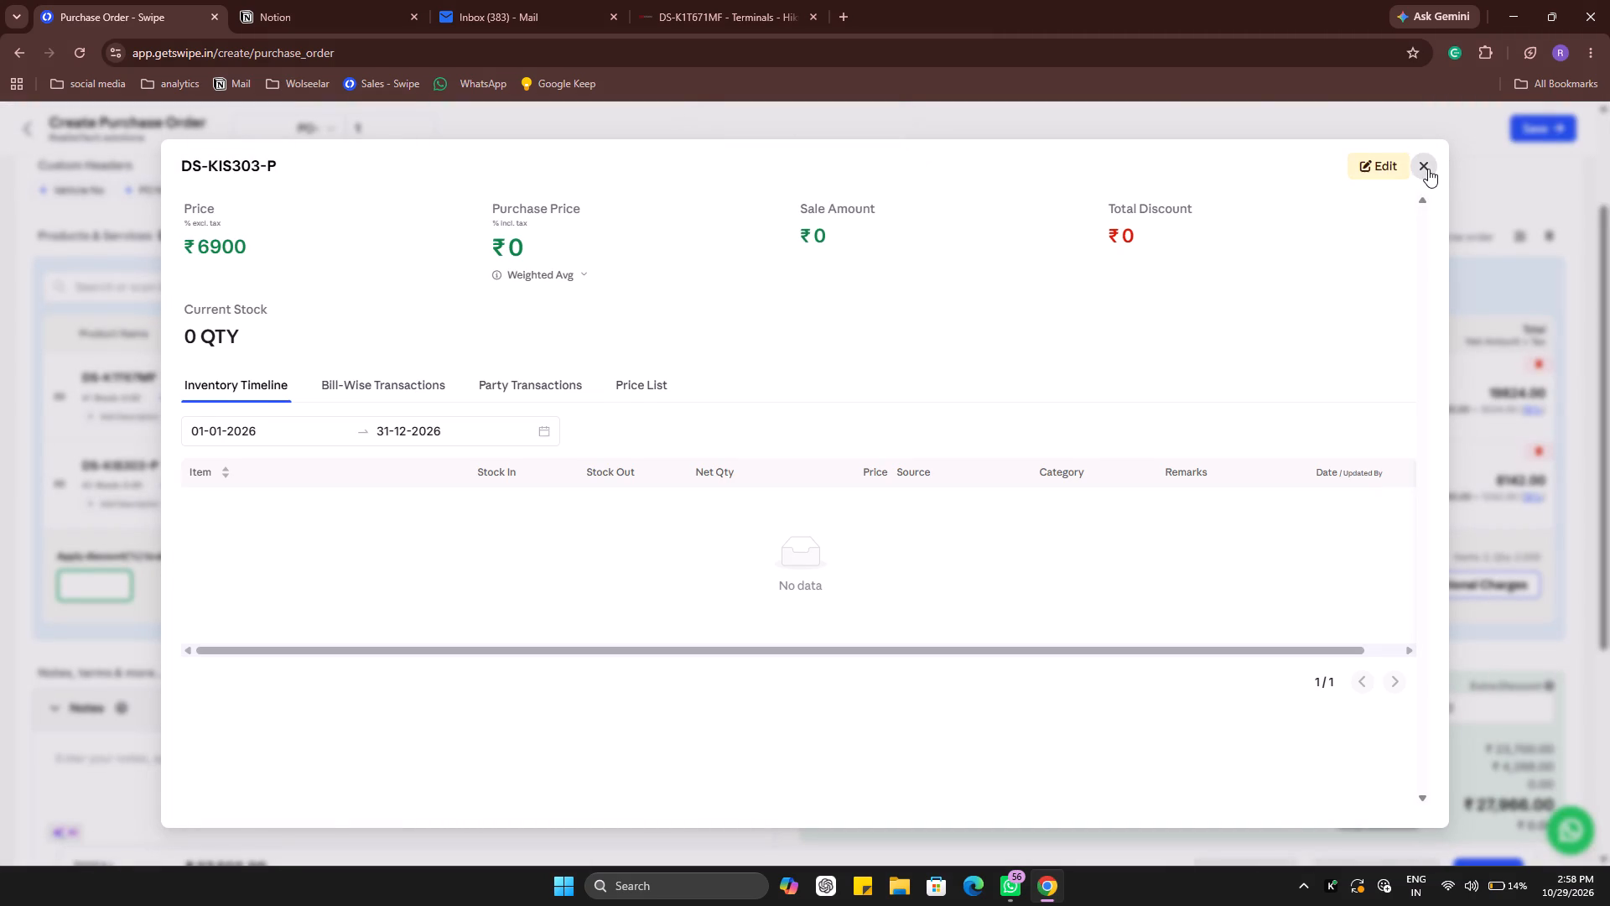
left_click(924, 305)
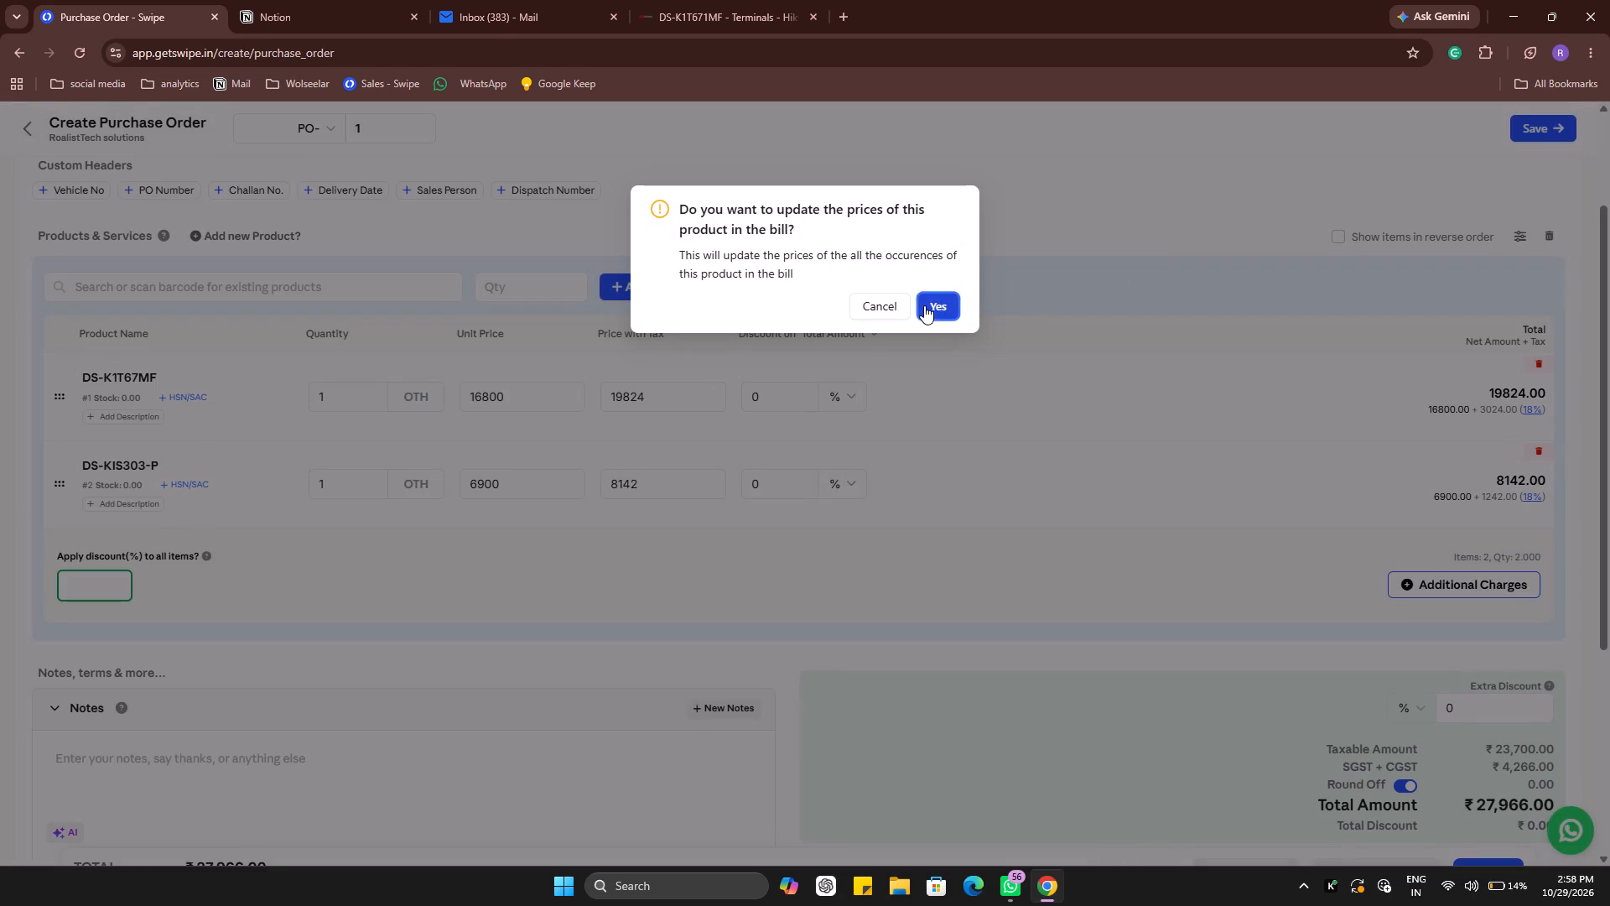
scroll(409, 503, "up", 1)
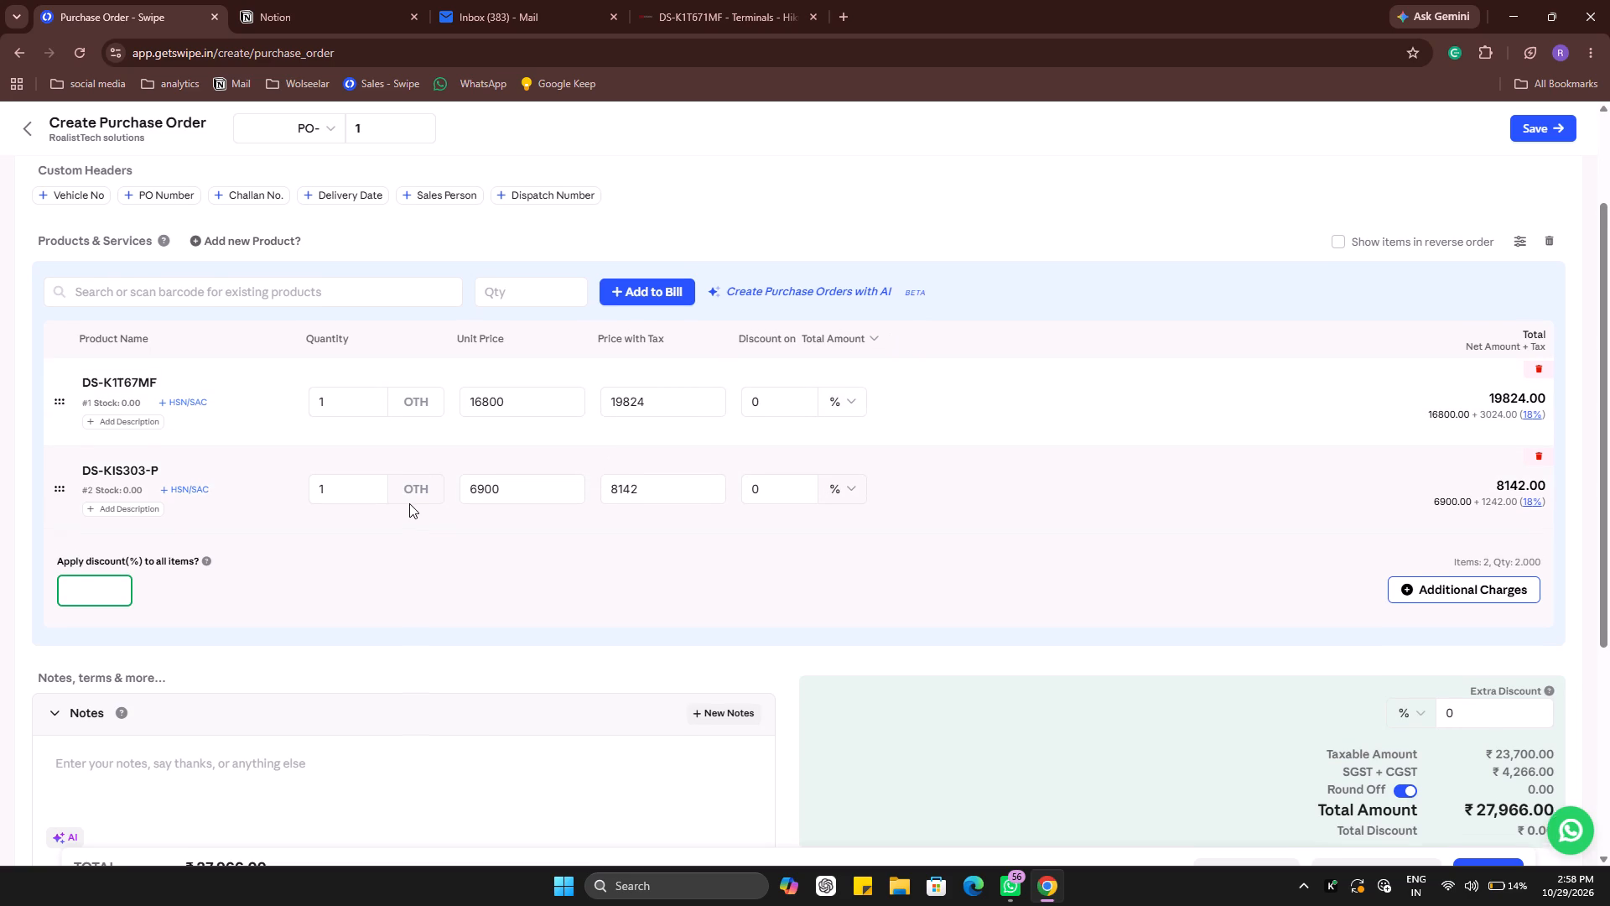
scroll(409, 503, "up", 1)
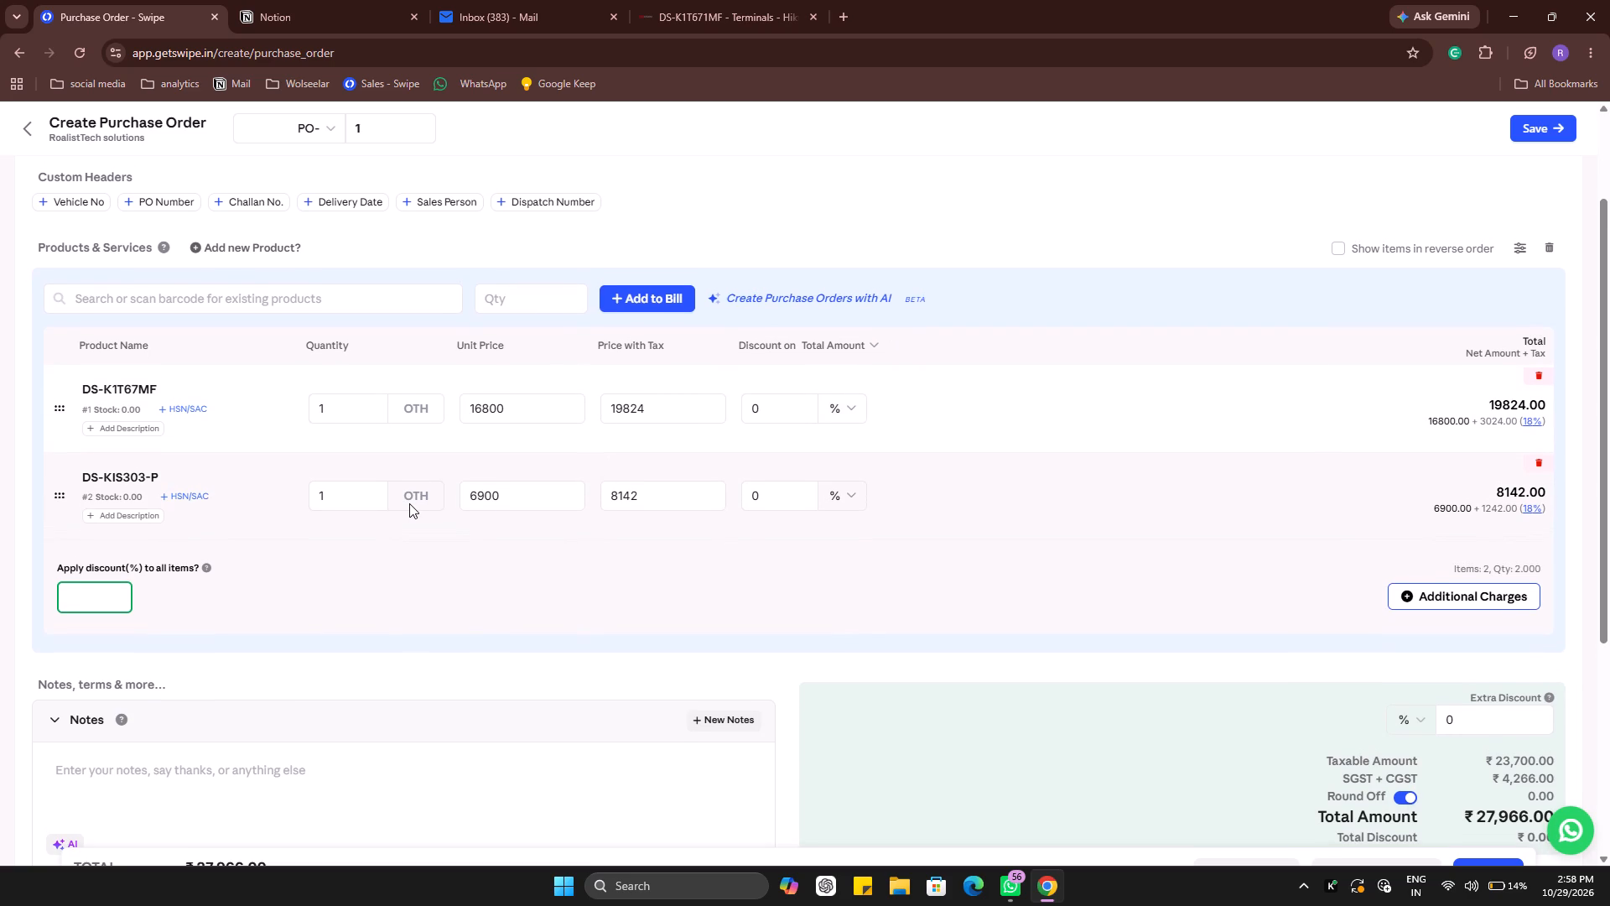
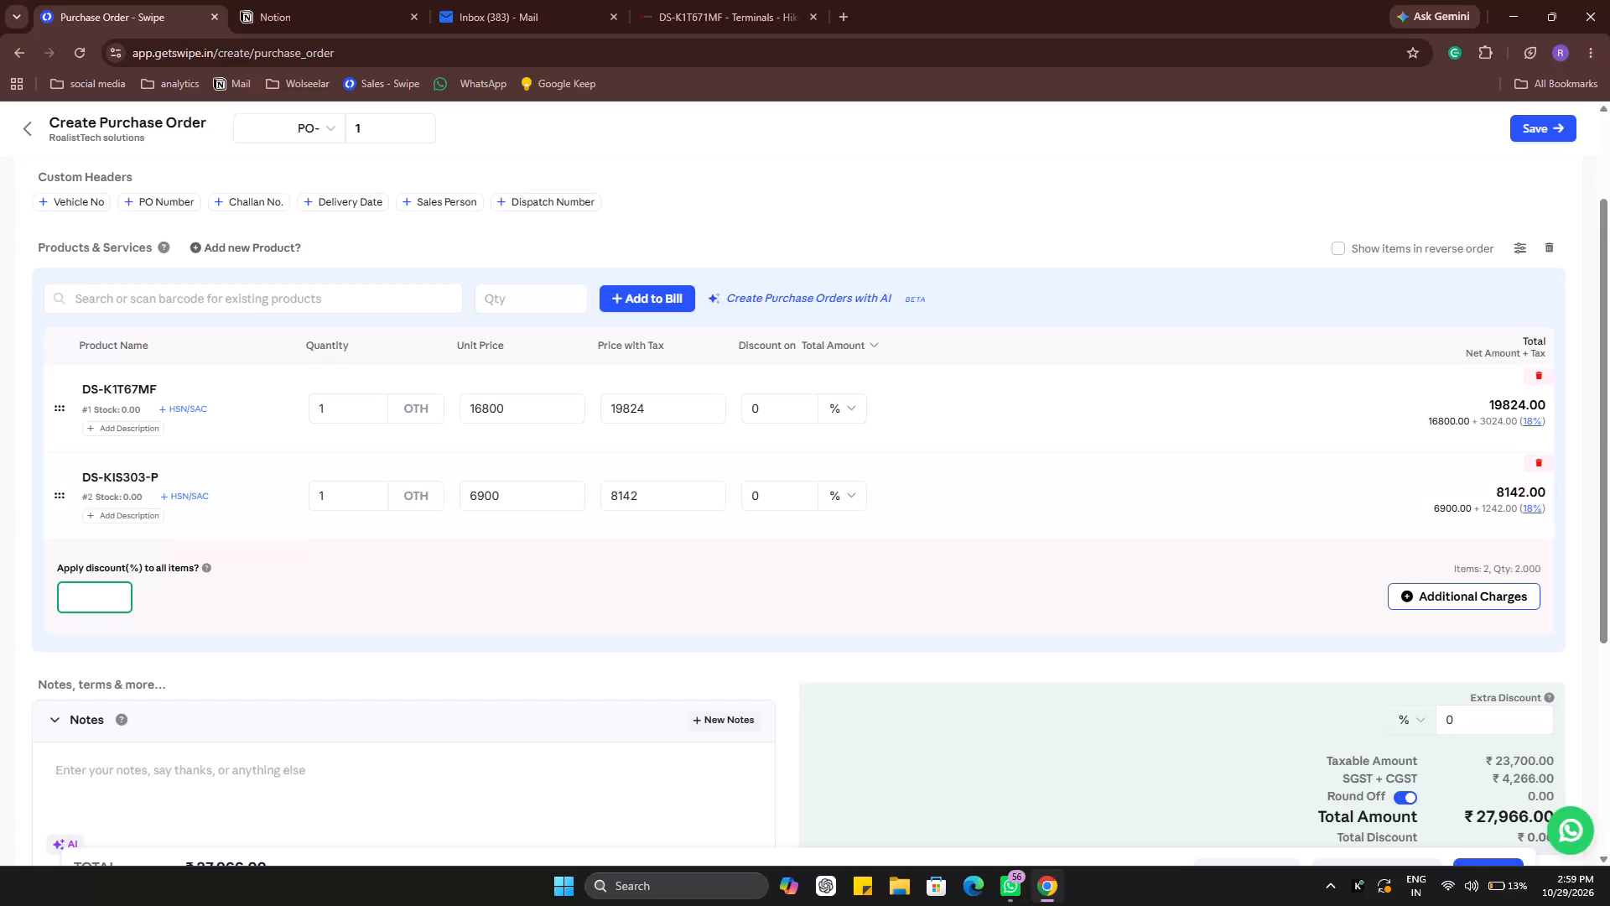
Generate standard notes for the purchase order with SwipeAI and use the suggested text in the Notes section.
scroll(266, 782, "down", 1)
left_click(60, 752)
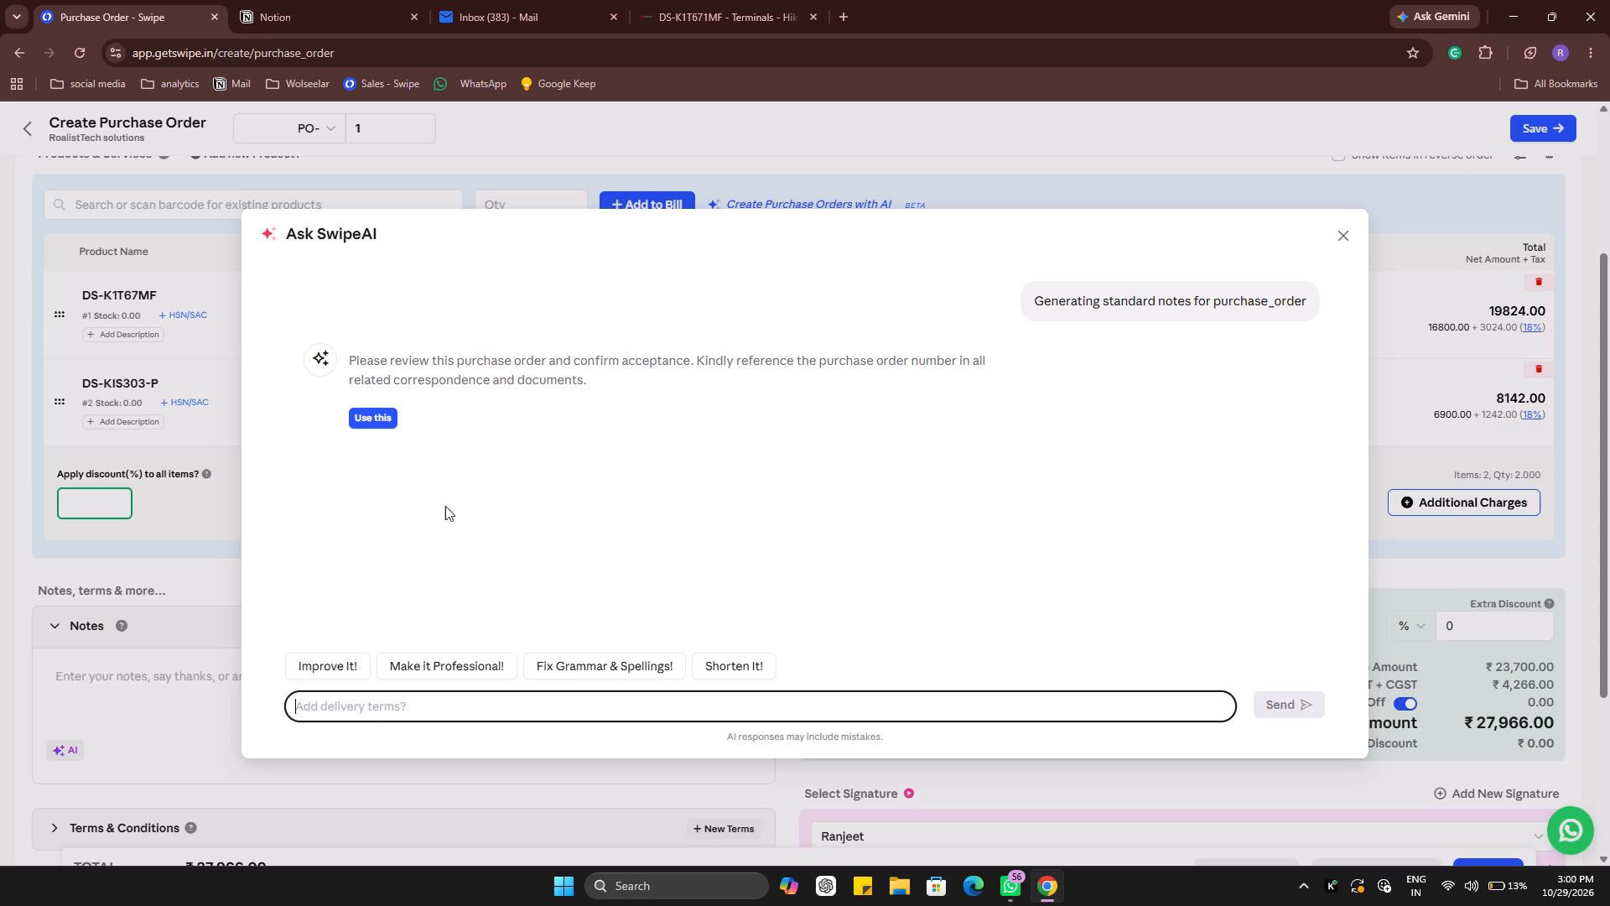
left_click(365, 407)
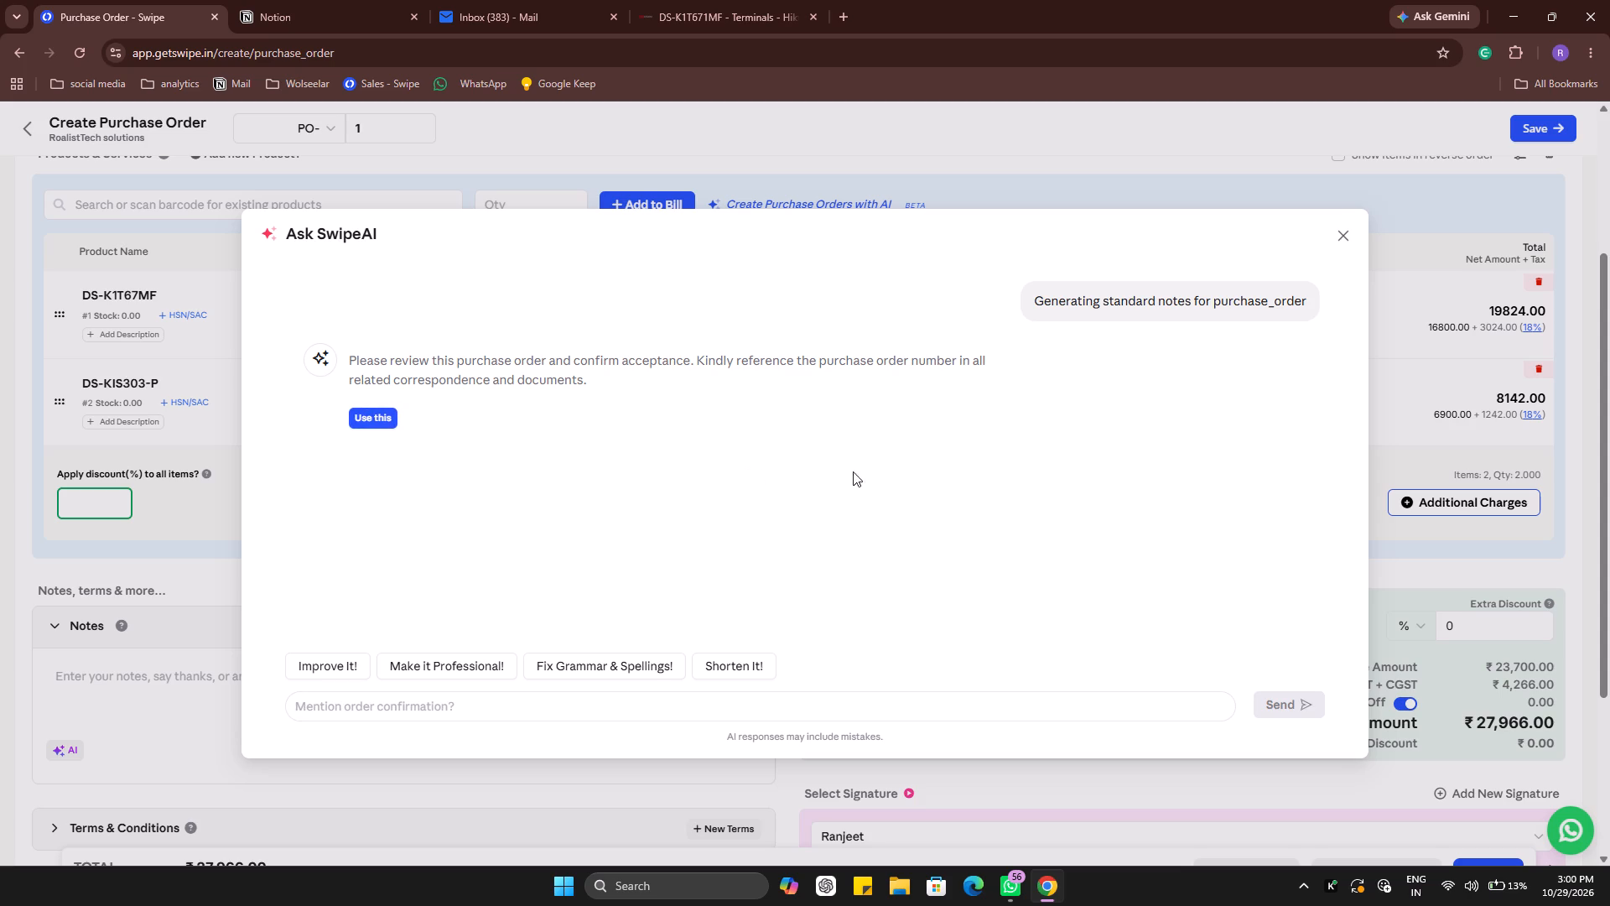
left_click(380, 416)
Save the purchase order and confirm the purchase price update for both DS-K1T67MF and DS-KIS303-P.
scroll(750, 663, "down", 1)
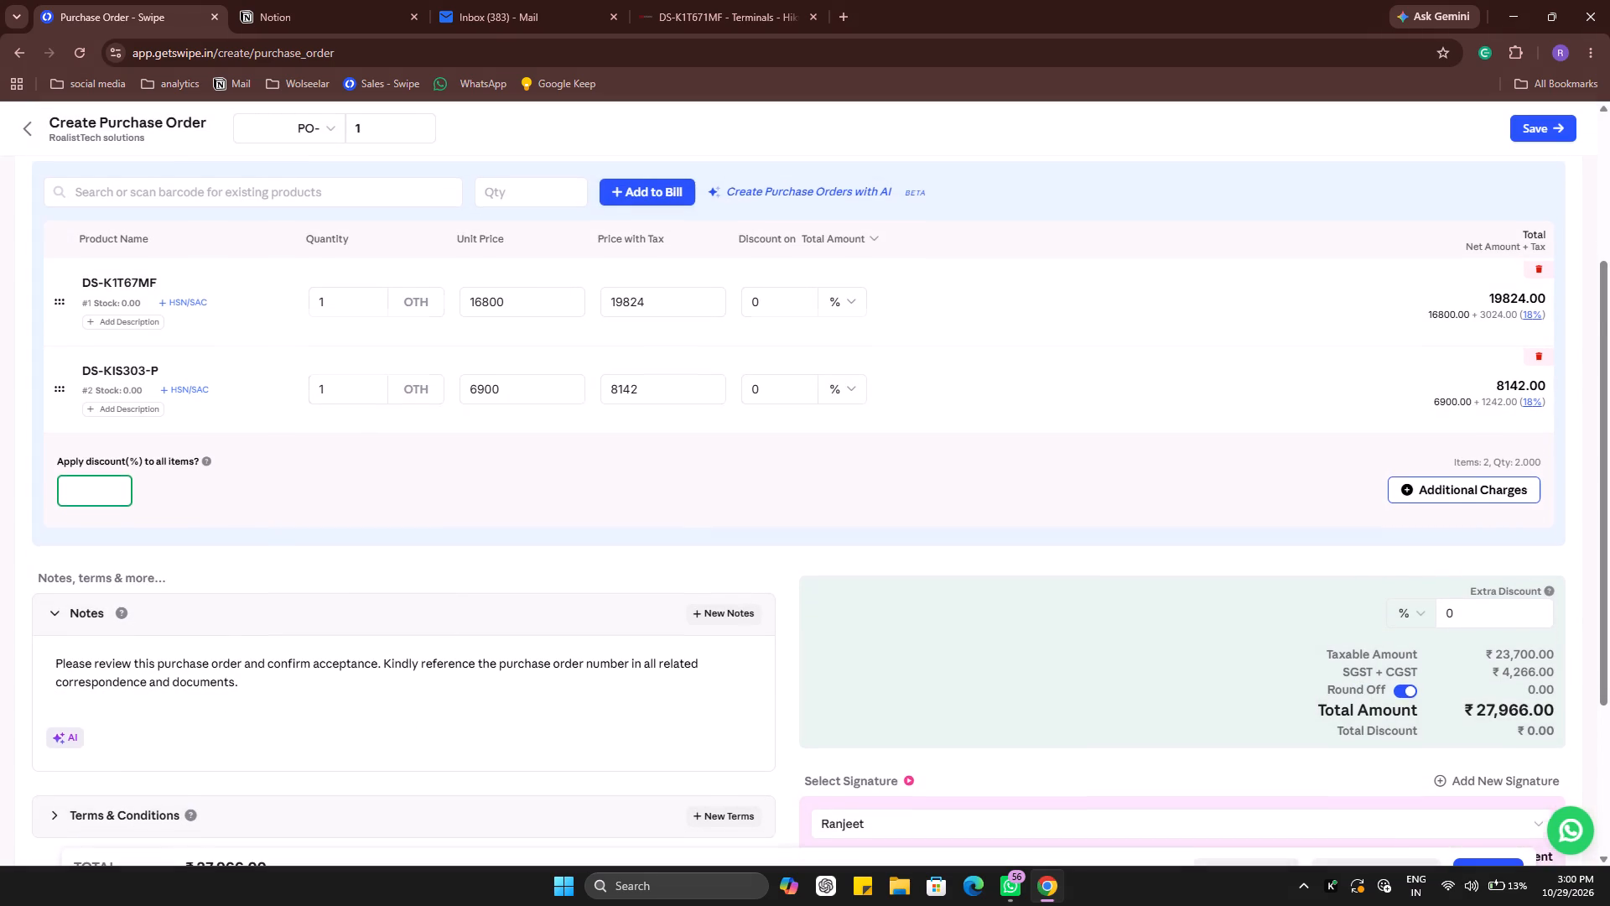
scroll(750, 663, "down", 1)
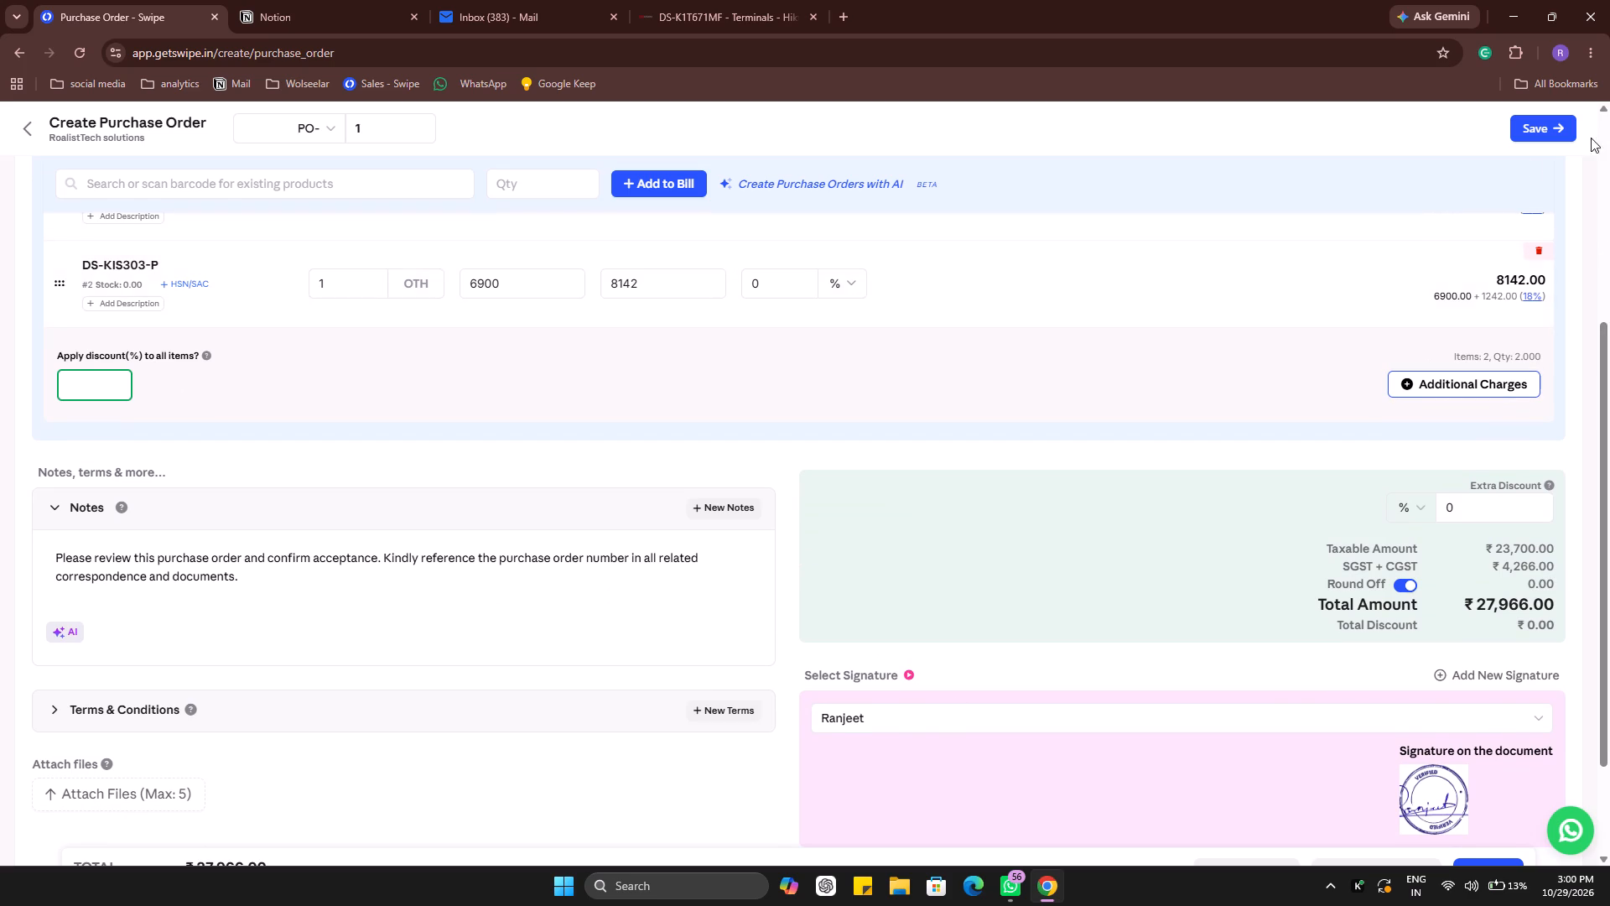
scroll(1288, 262, "up", 2)
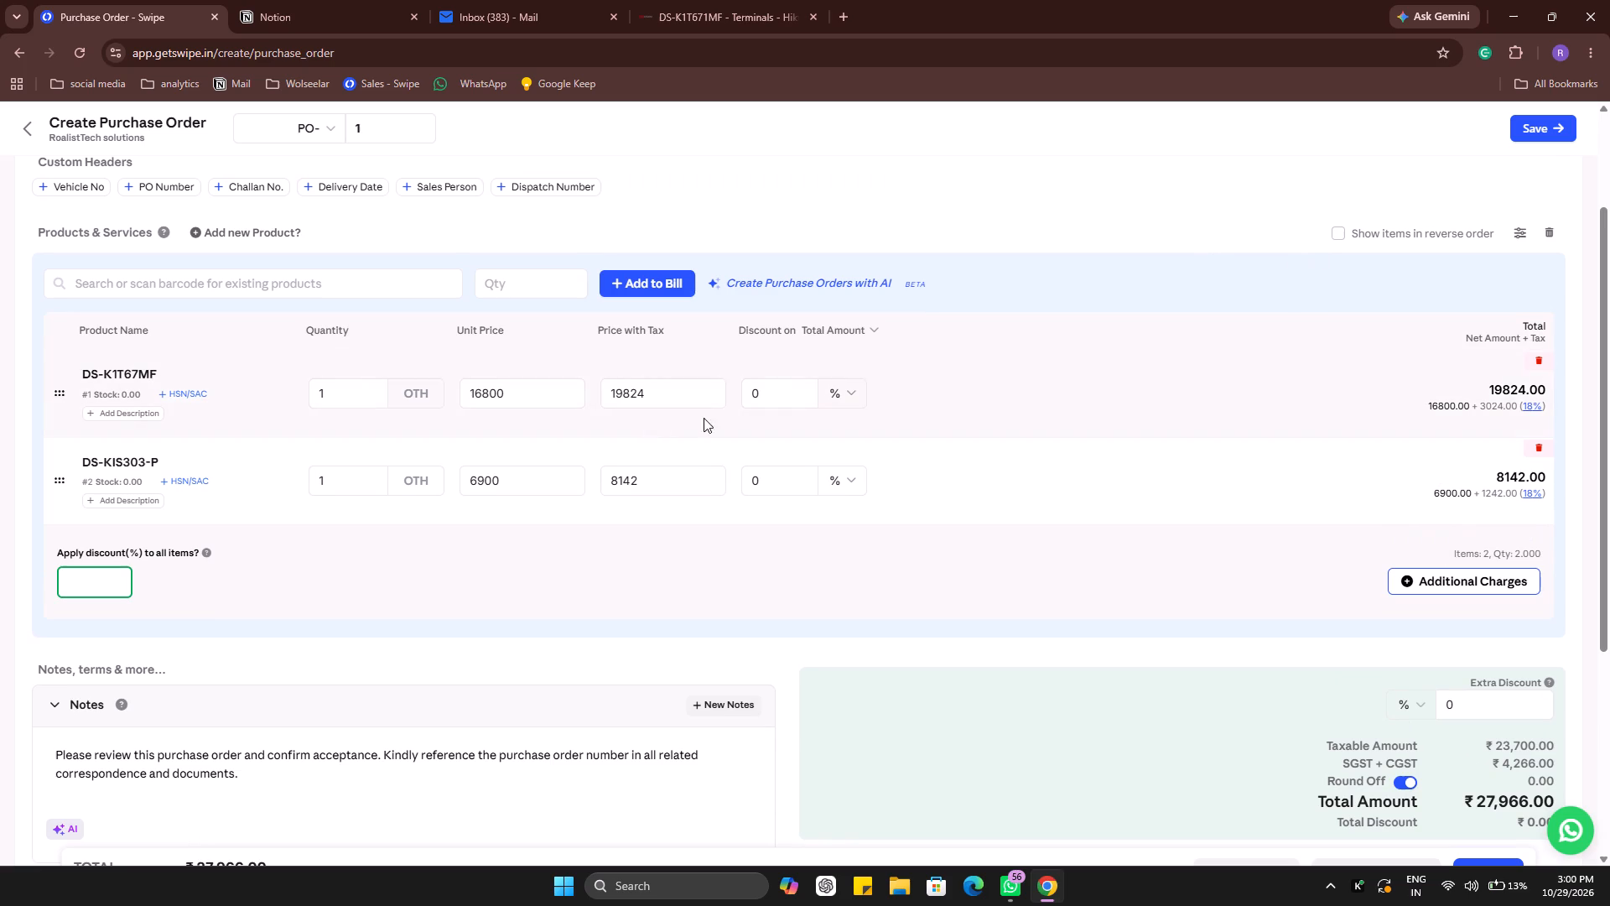
left_click(1503, 133)
left_click(1543, 118)
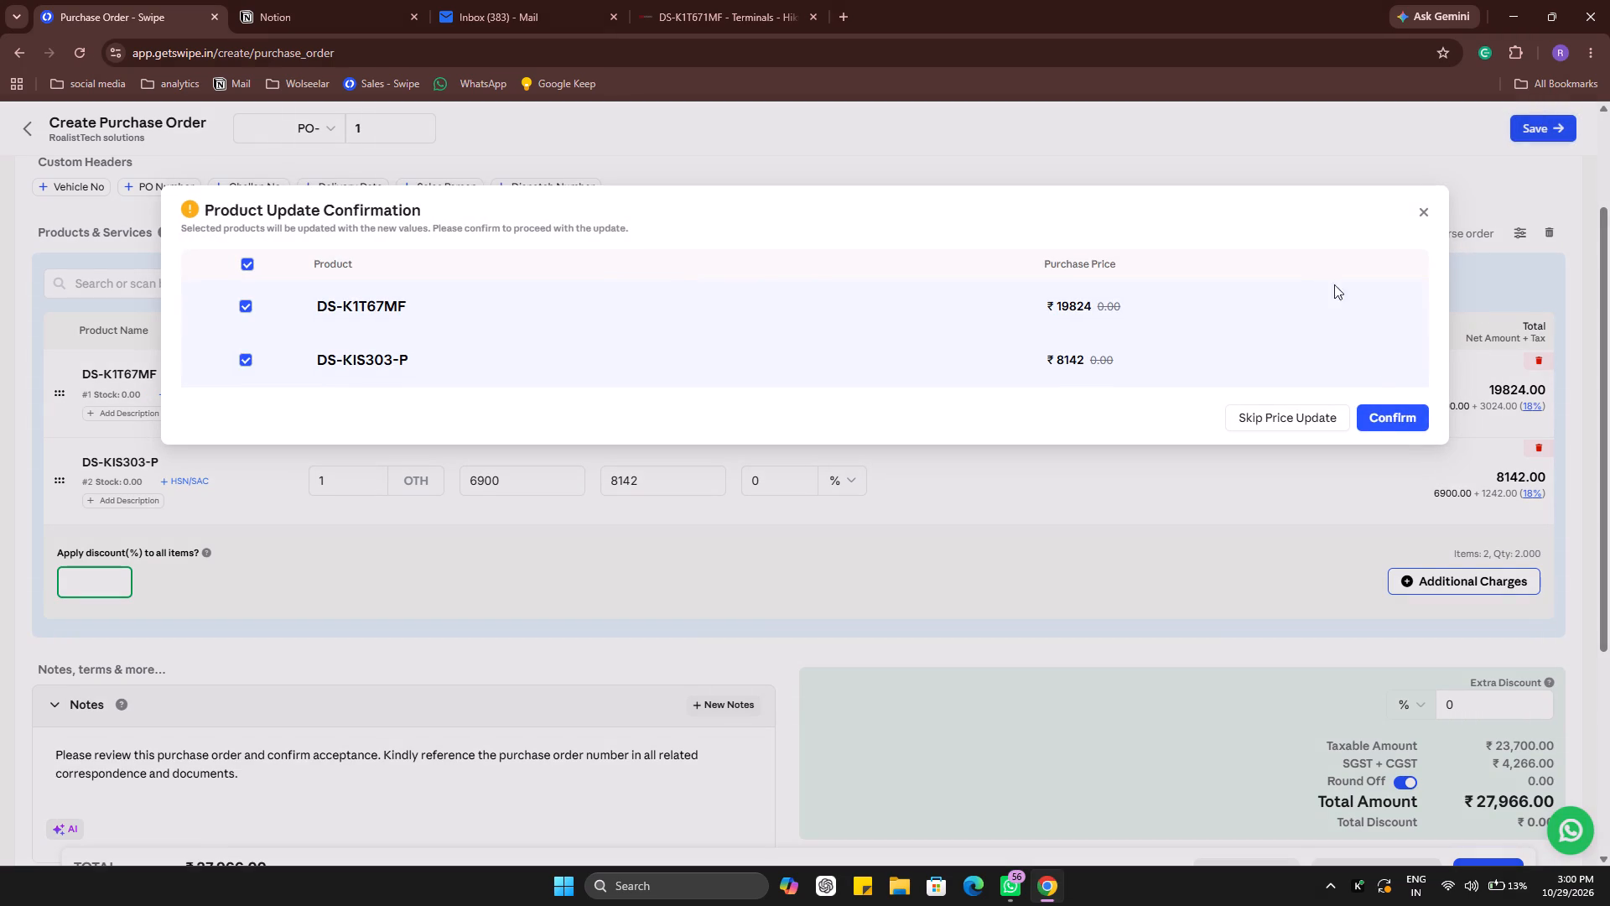
left_click(1394, 414)
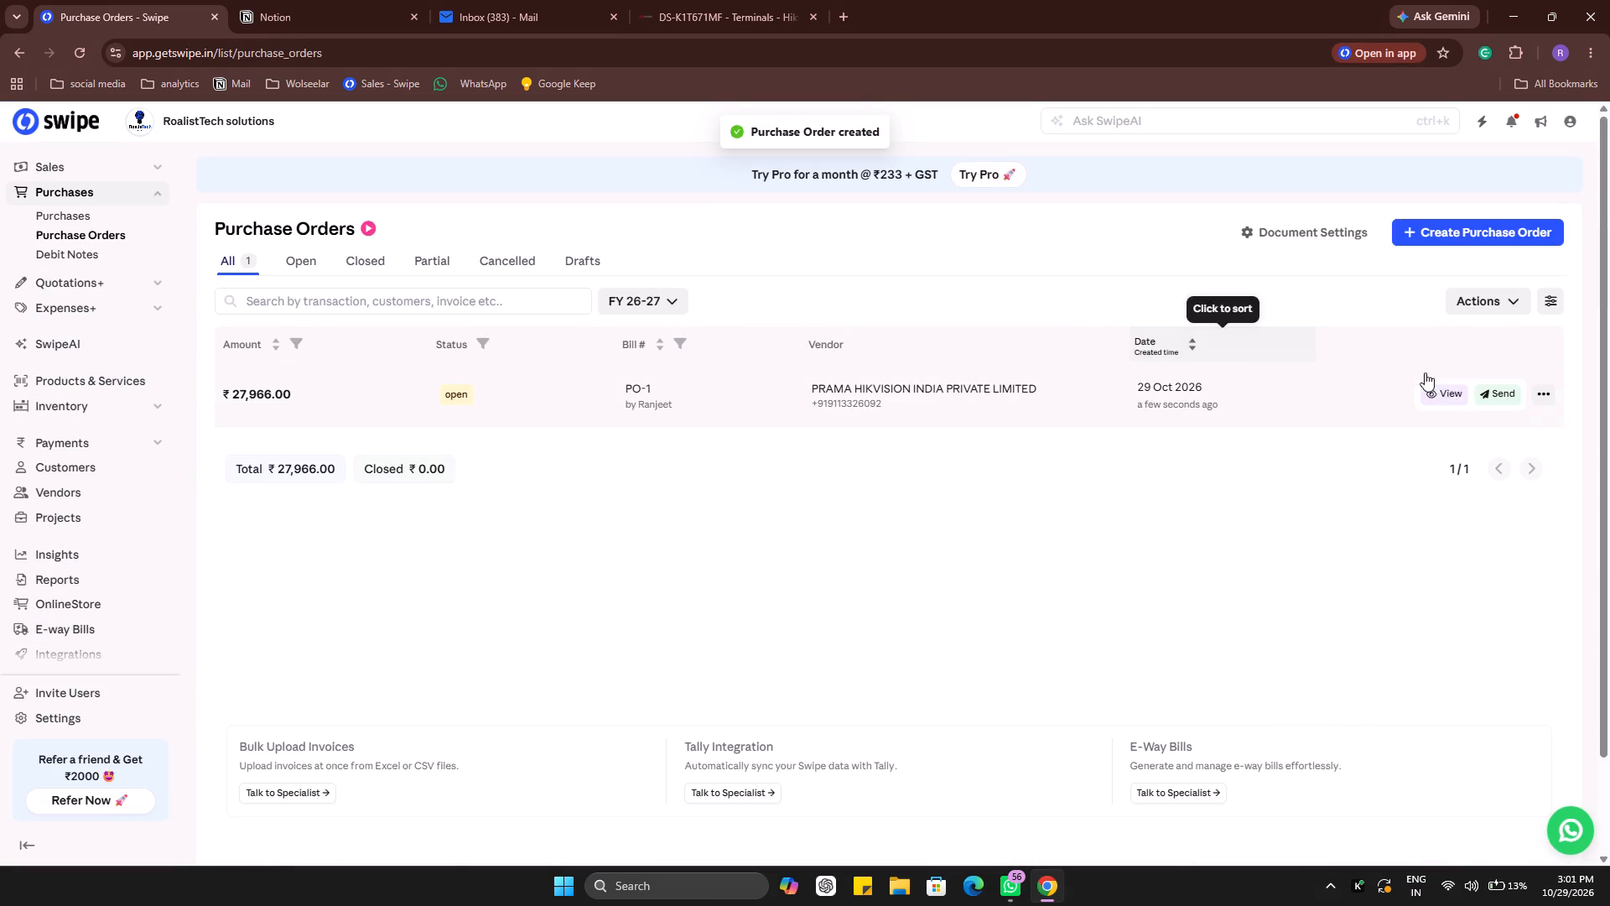
Open the preview of purchase order PO-1 and review its vendor details, items, totals, signature and notes.
left_click(1454, 390)
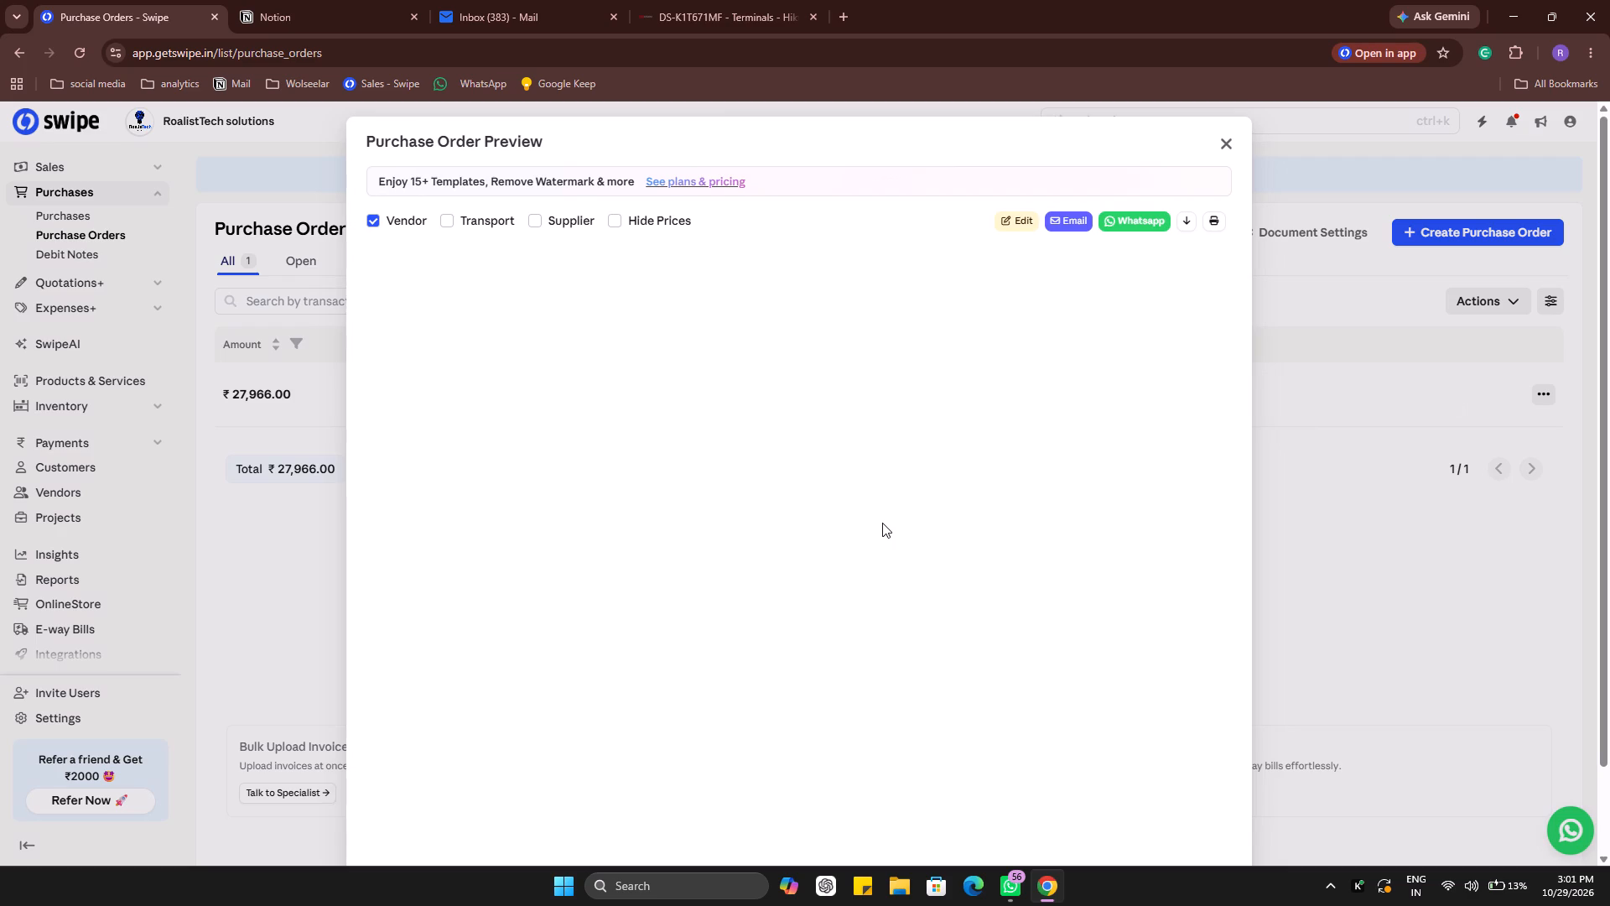
scroll(882, 523, "down", 2)
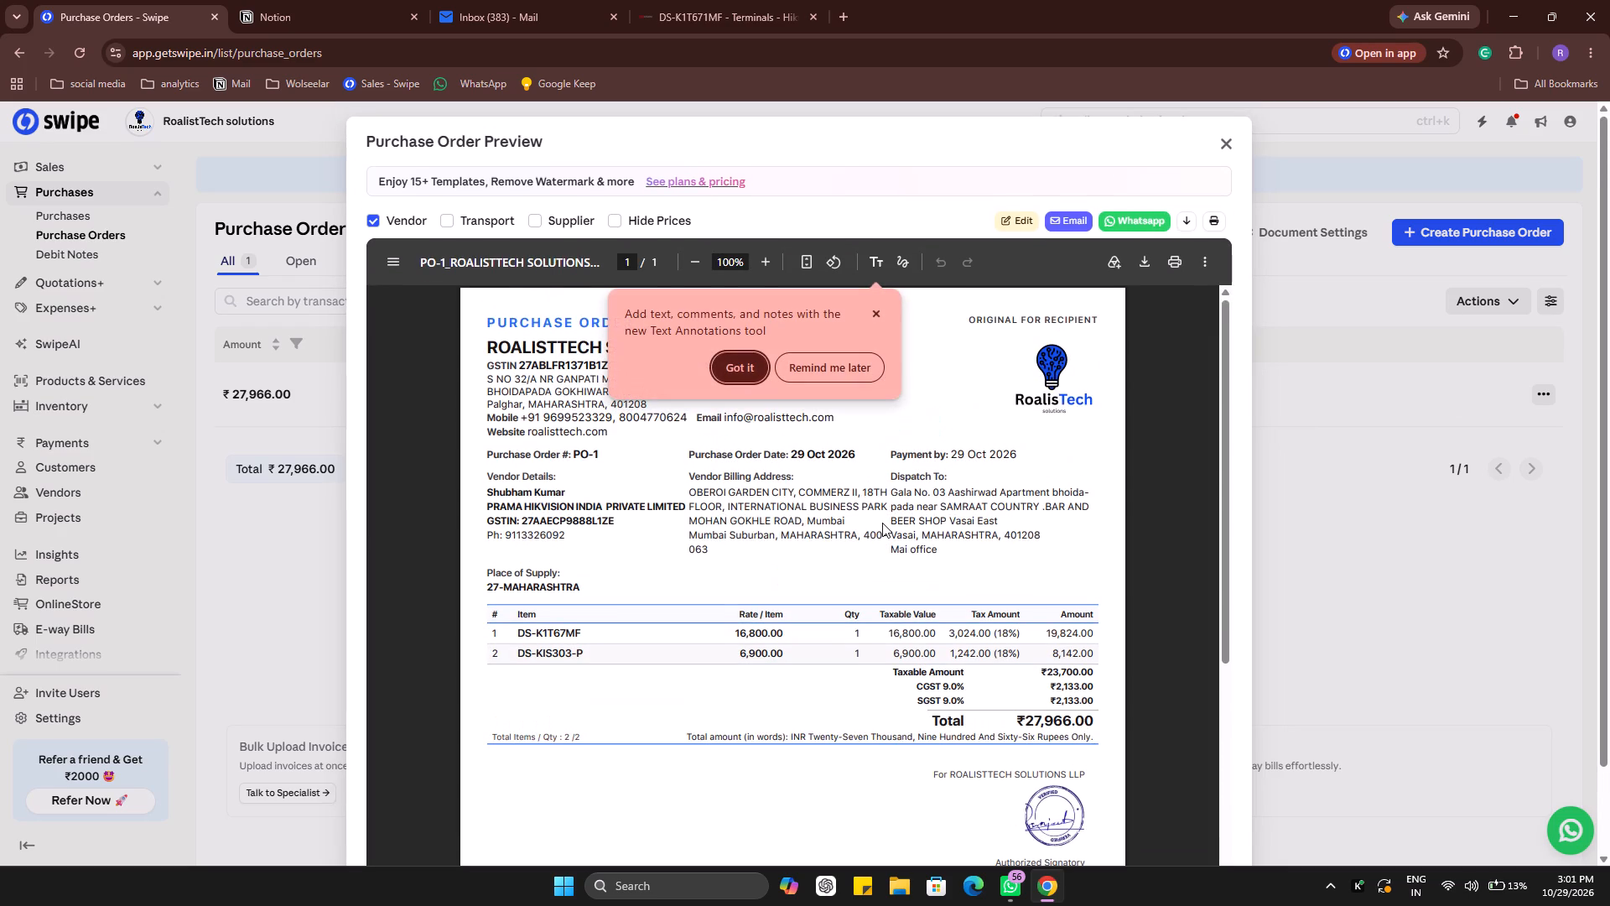
left_click(892, 532)
left_click(835, 377)
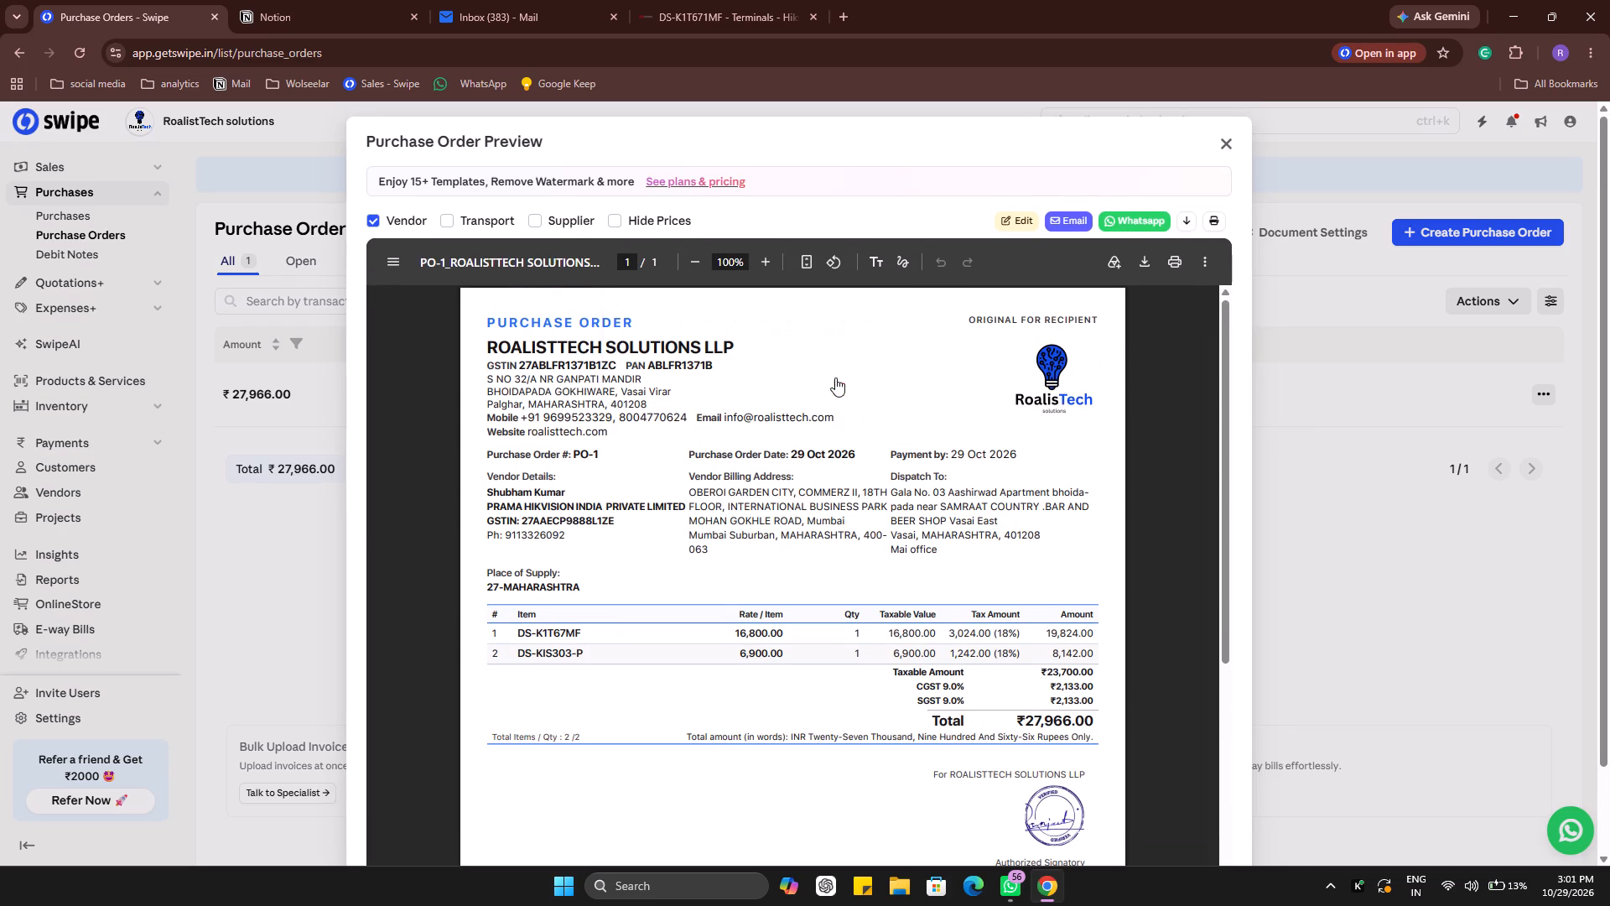
scroll(922, 378, "down", 1)
scroll(922, 378, "up", 1)
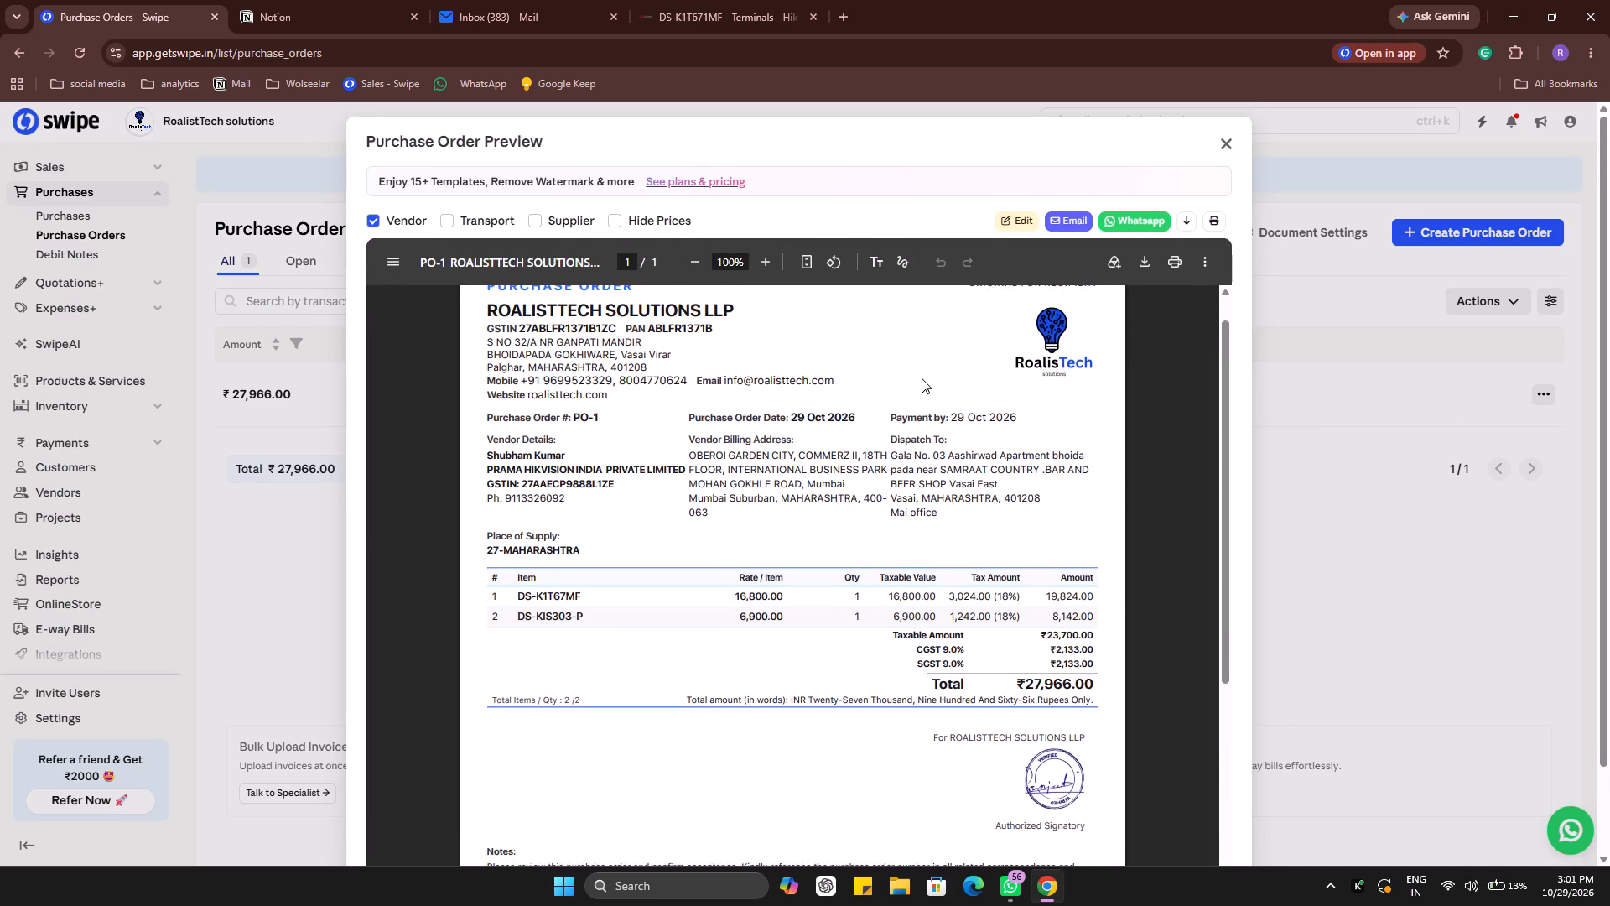
scroll(922, 378, "up", 1)
scroll(922, 379, "down", 1)
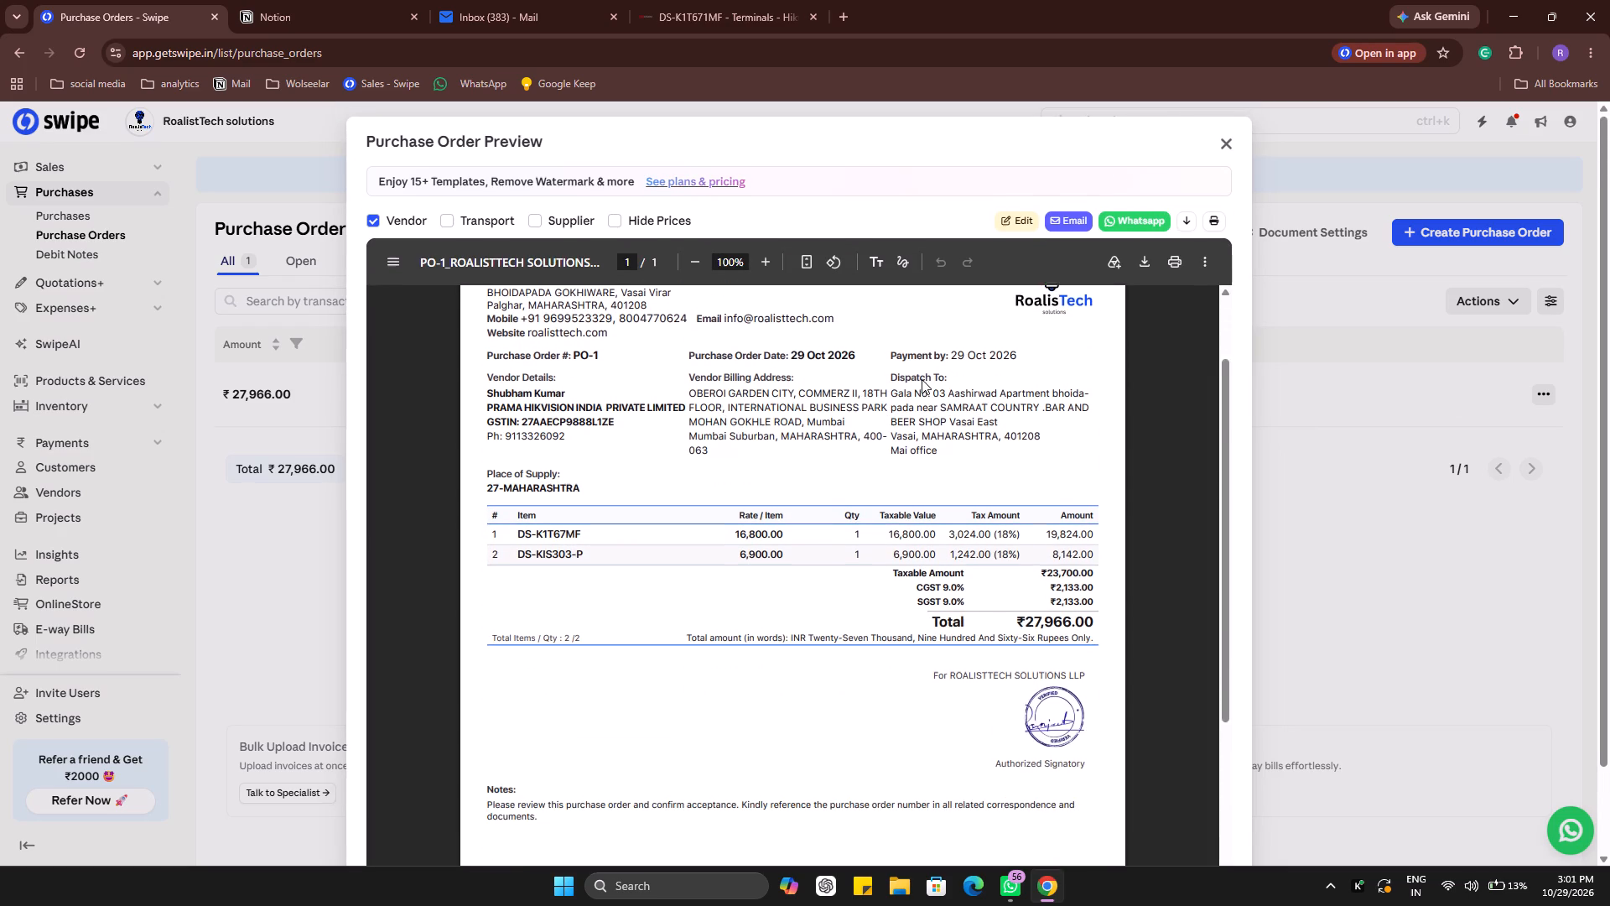
scroll(922, 379, "down", 1)
scroll(922, 379, "up", 2)
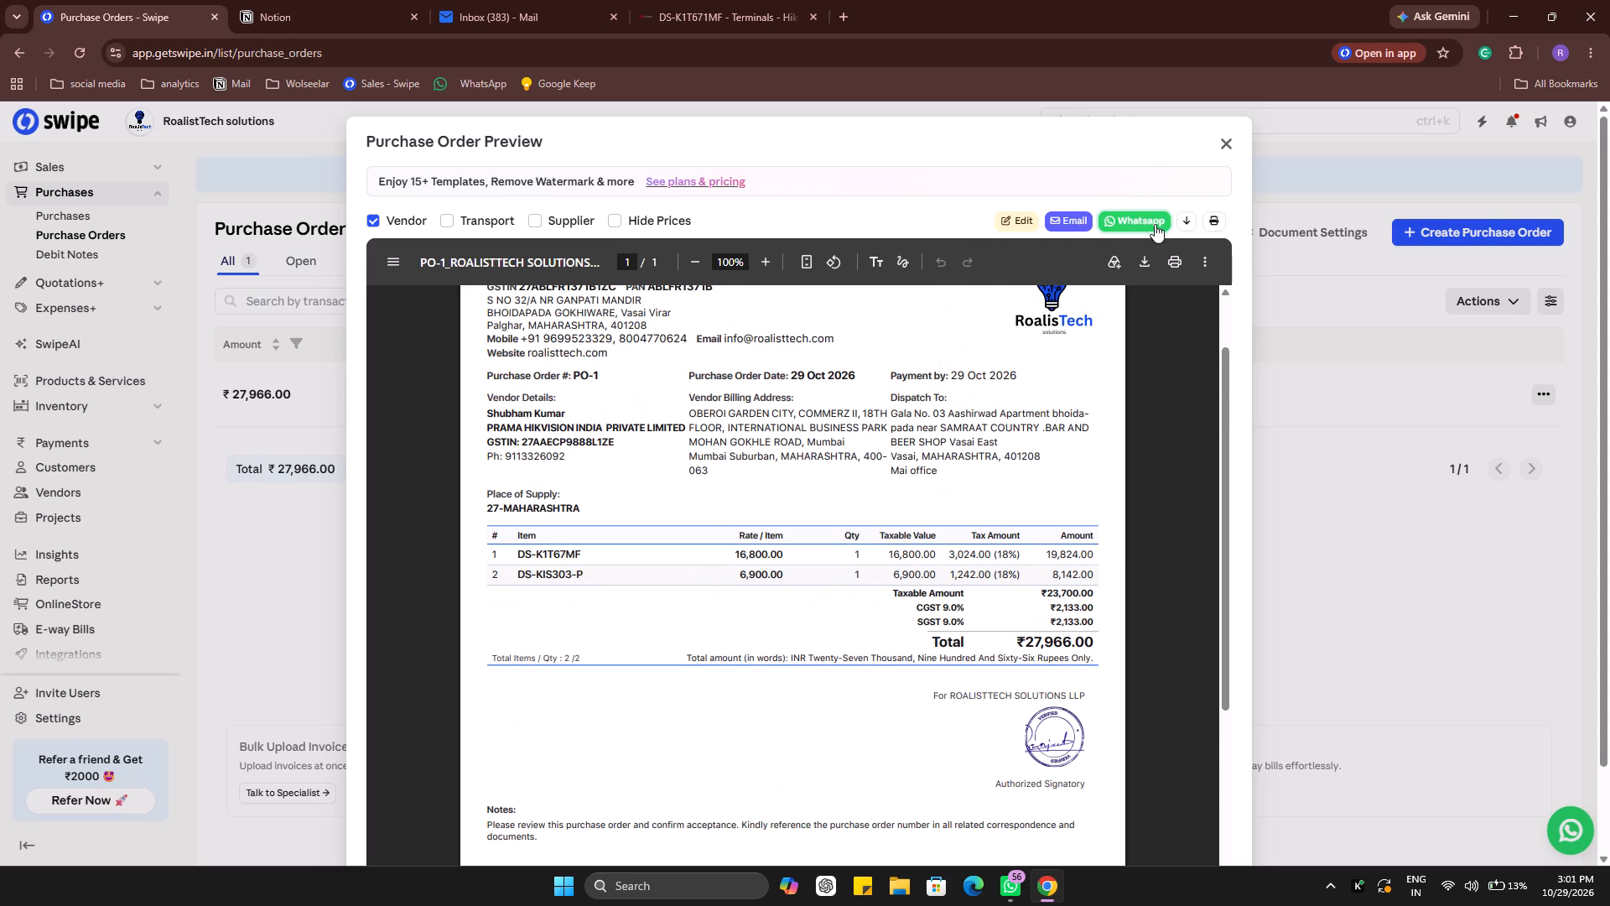
Download the PO-1 purchase order document from its preview.
left_click(1138, 257)
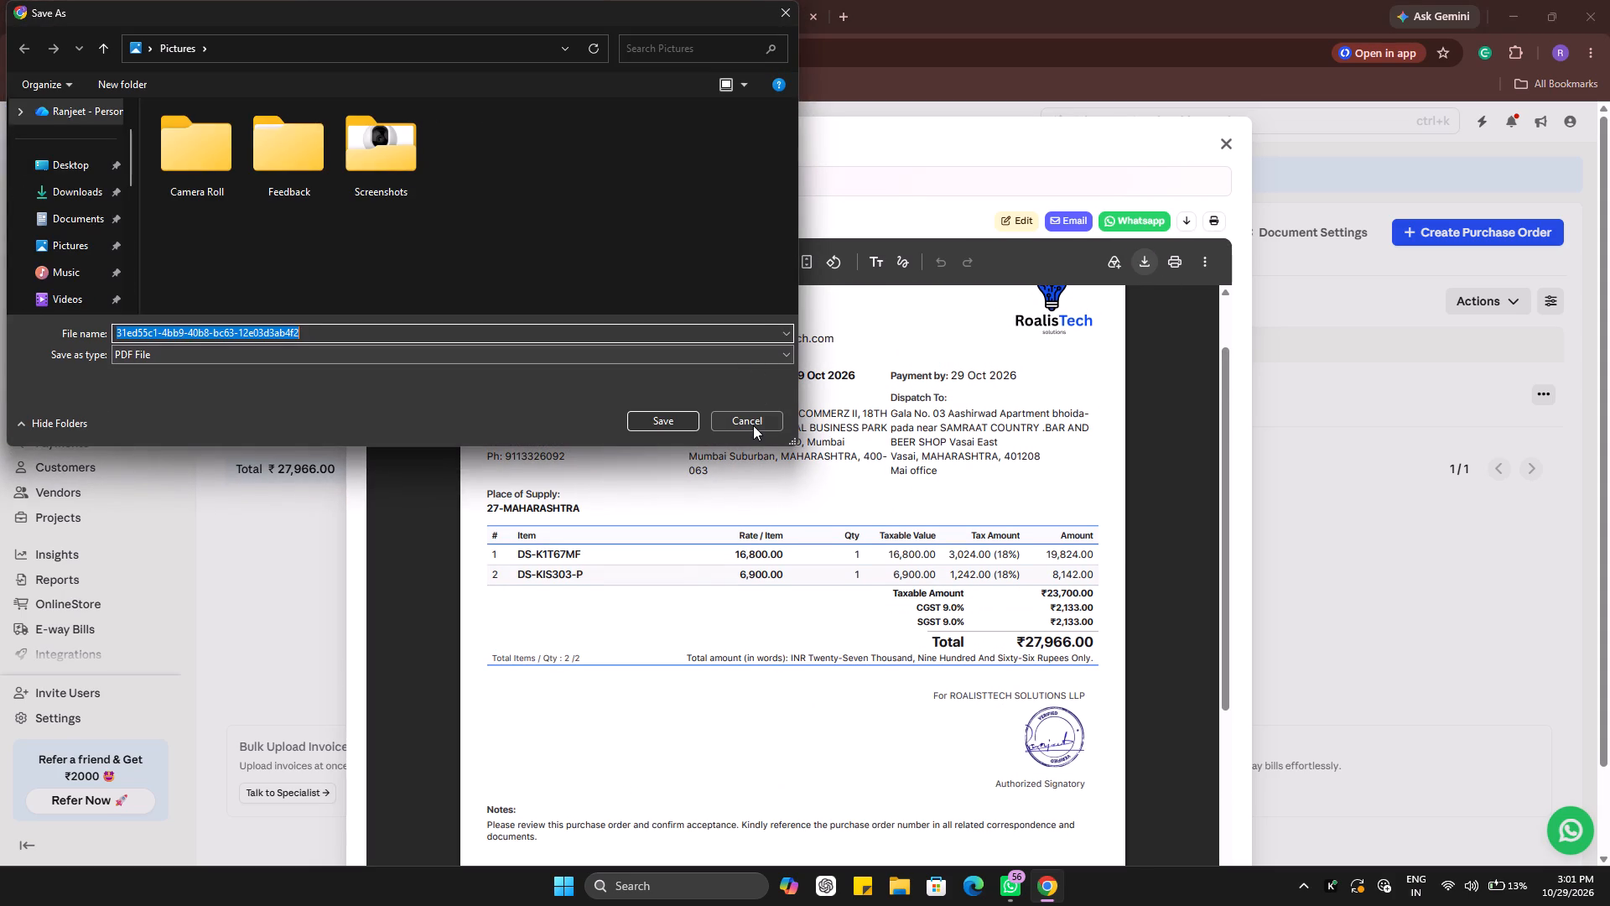
left_click(753, 425)
left_click(1185, 216)
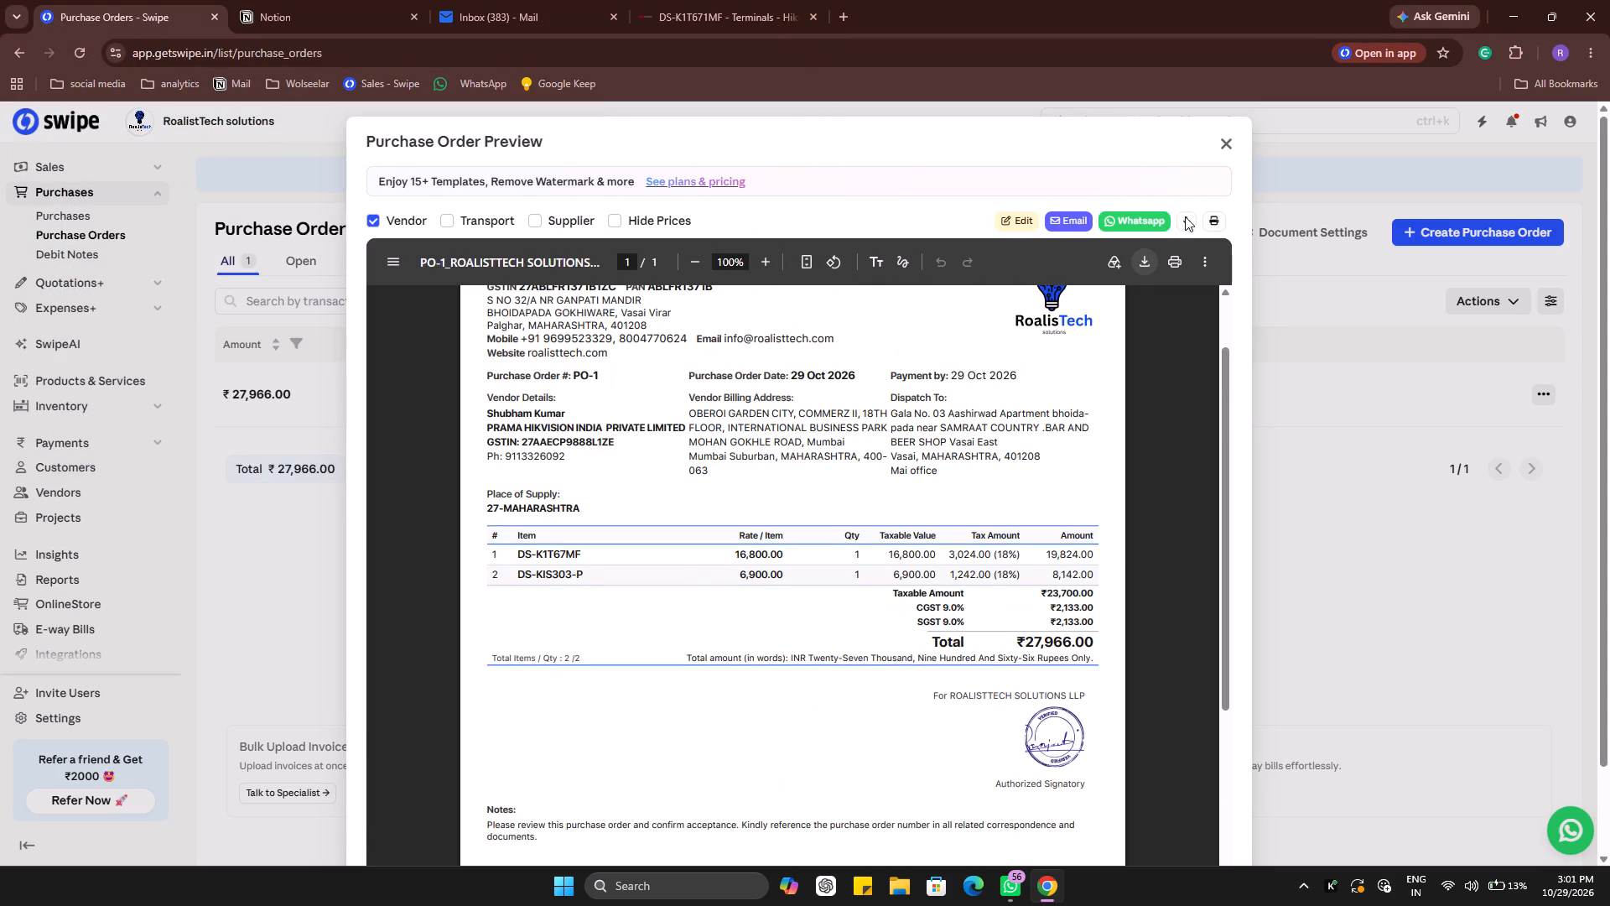
left_click(1193, 216)
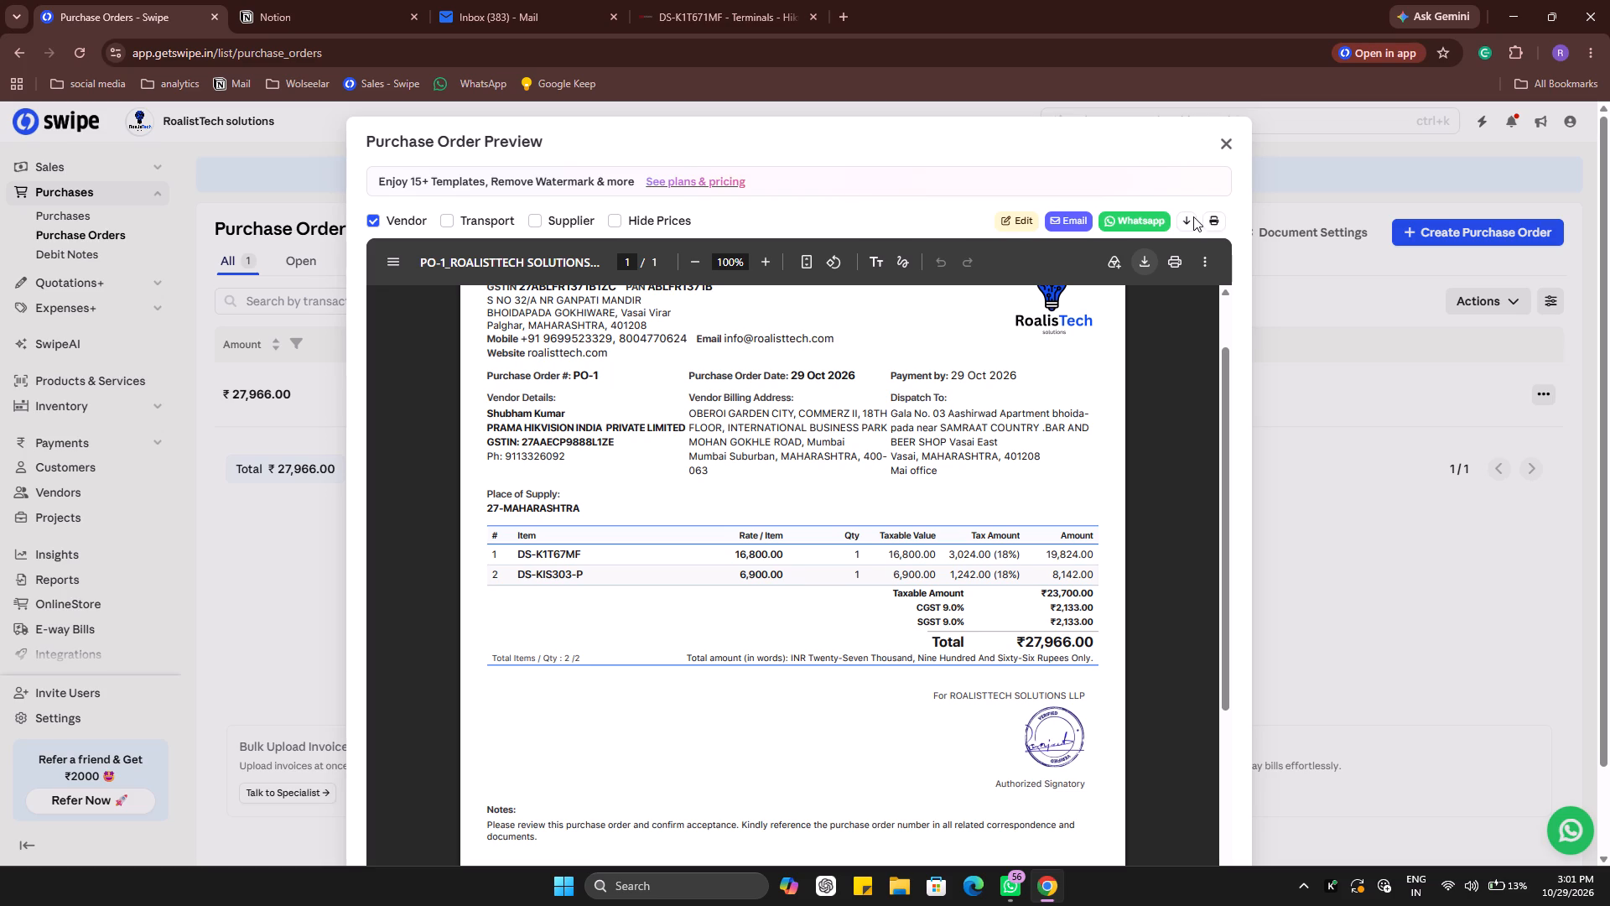
left_click(1195, 381)
triple_click(1098, 130)
left_click_drag(1098, 130, 1098, 184)
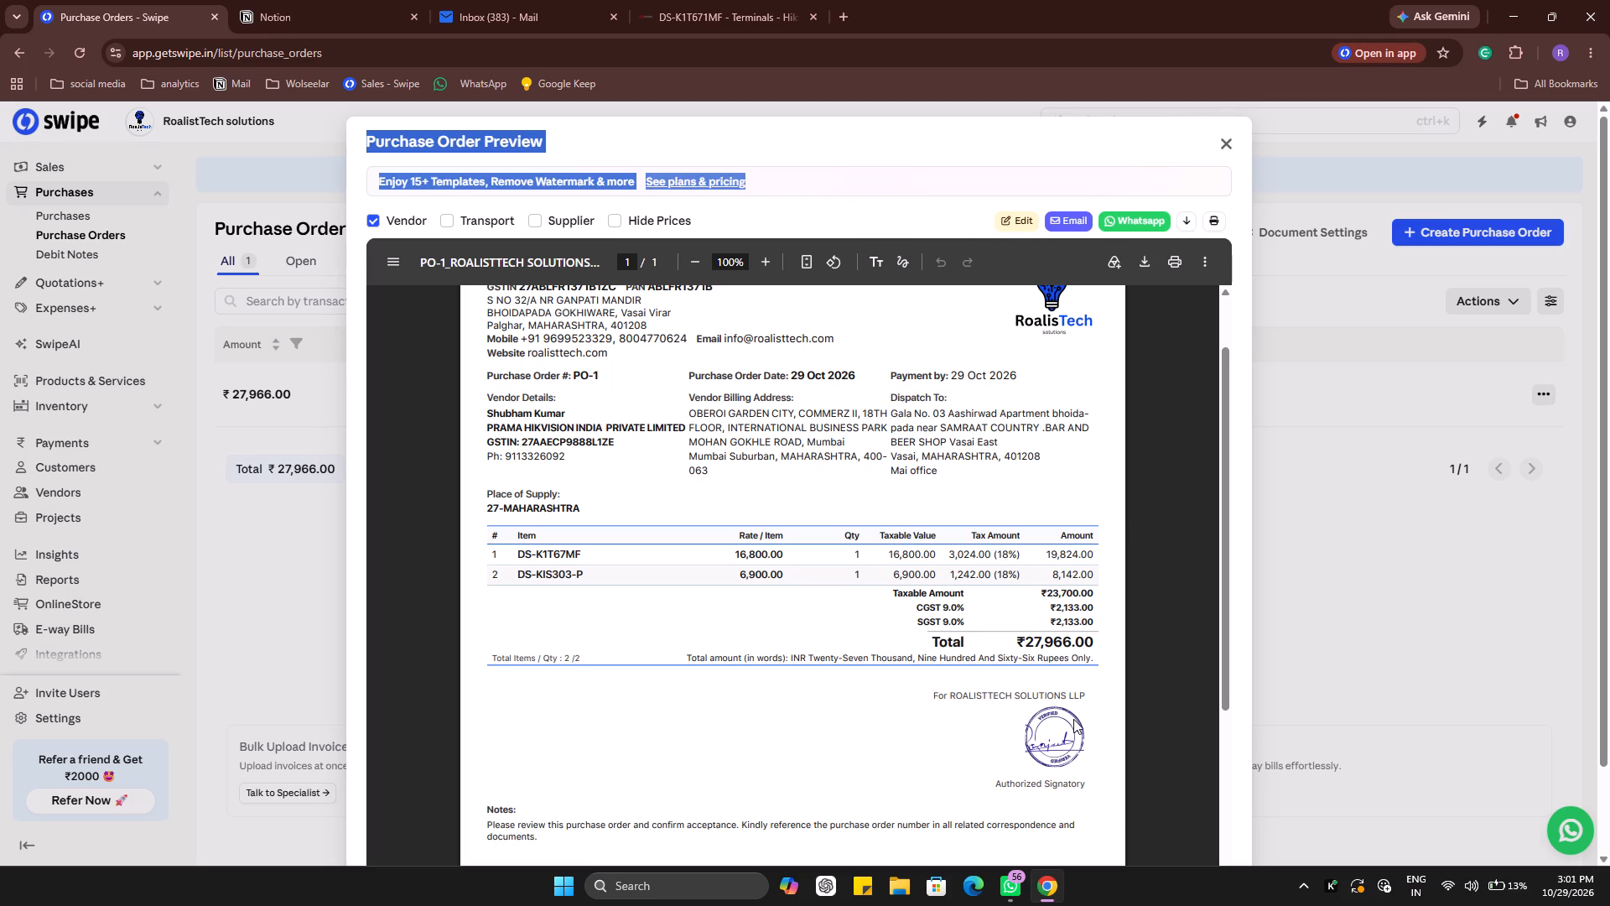
left_click(1055, 903)
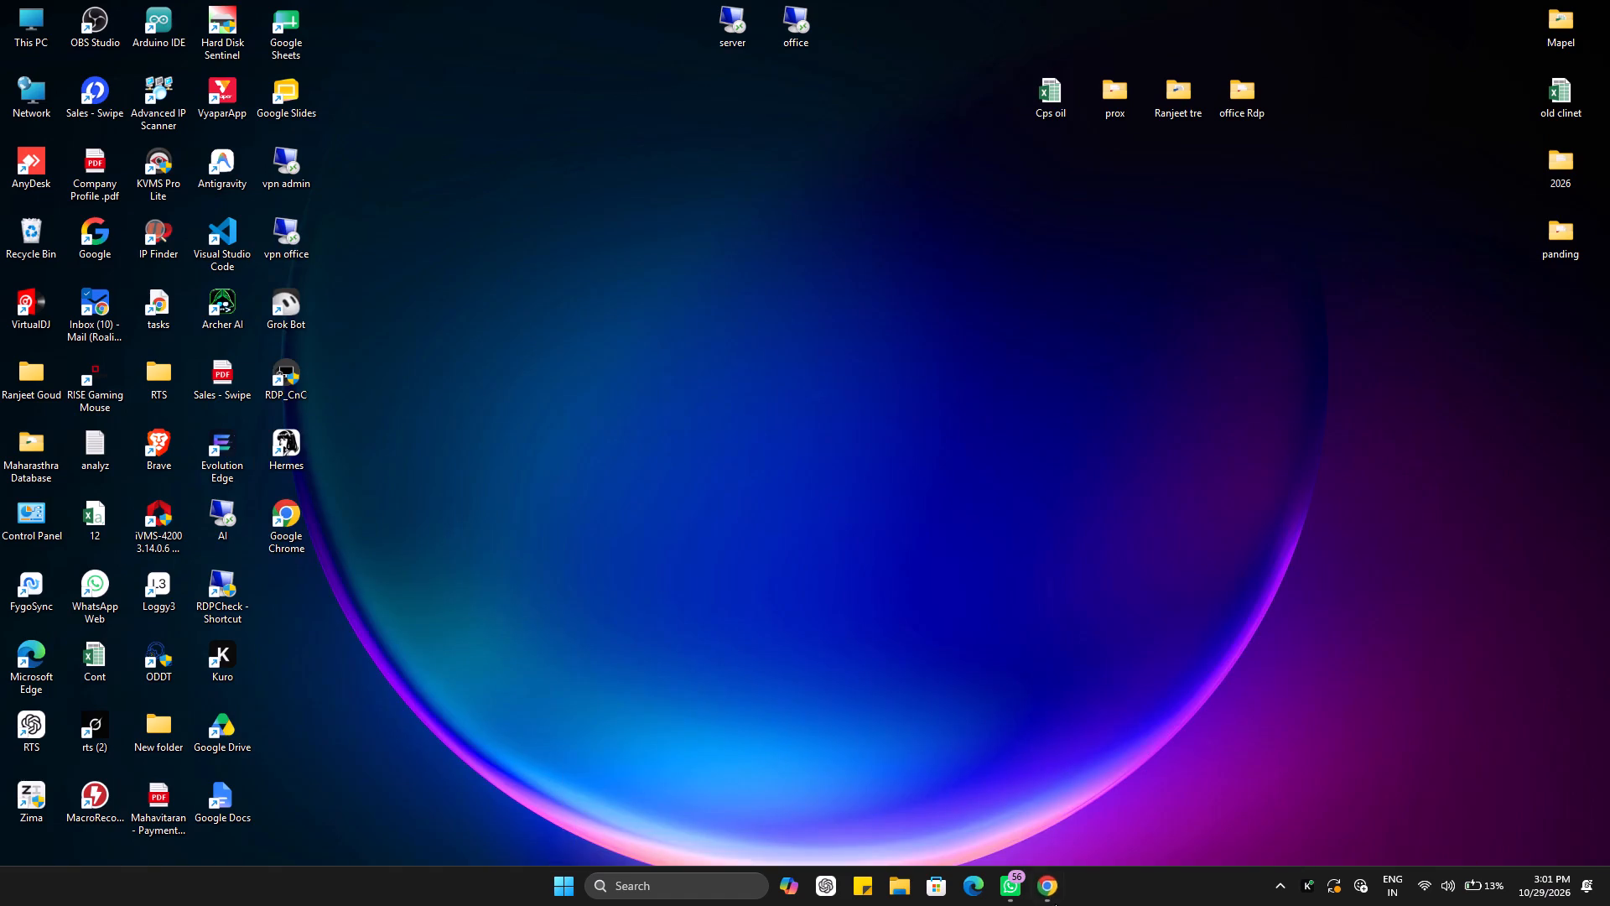
left_click(1055, 903)
left_click(865, 487)
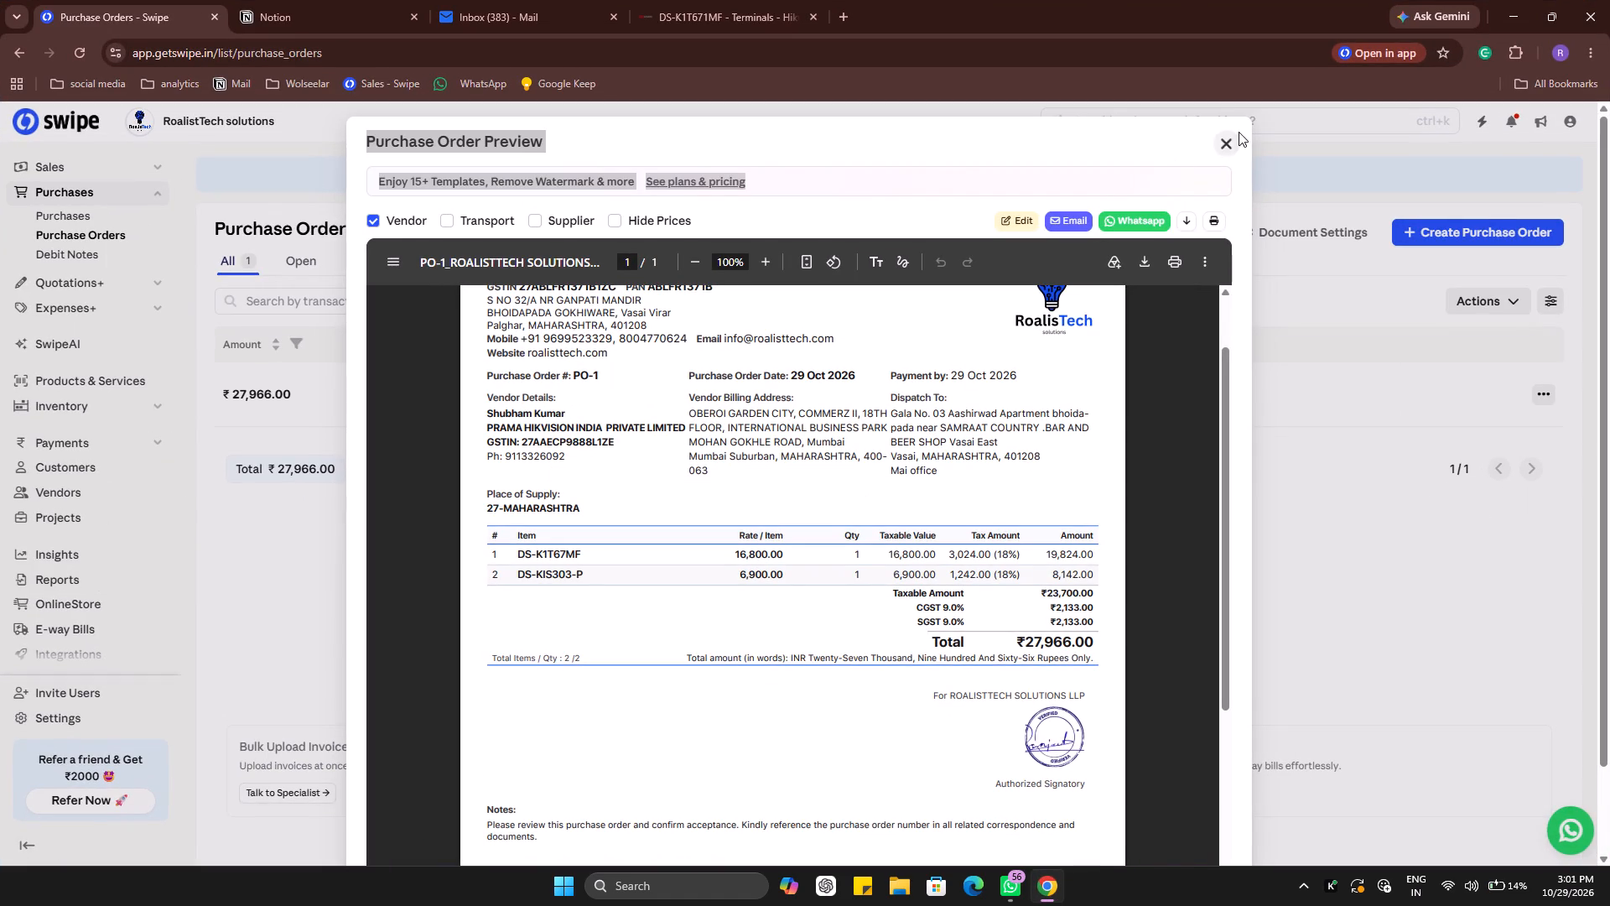
left_click(1188, 220)
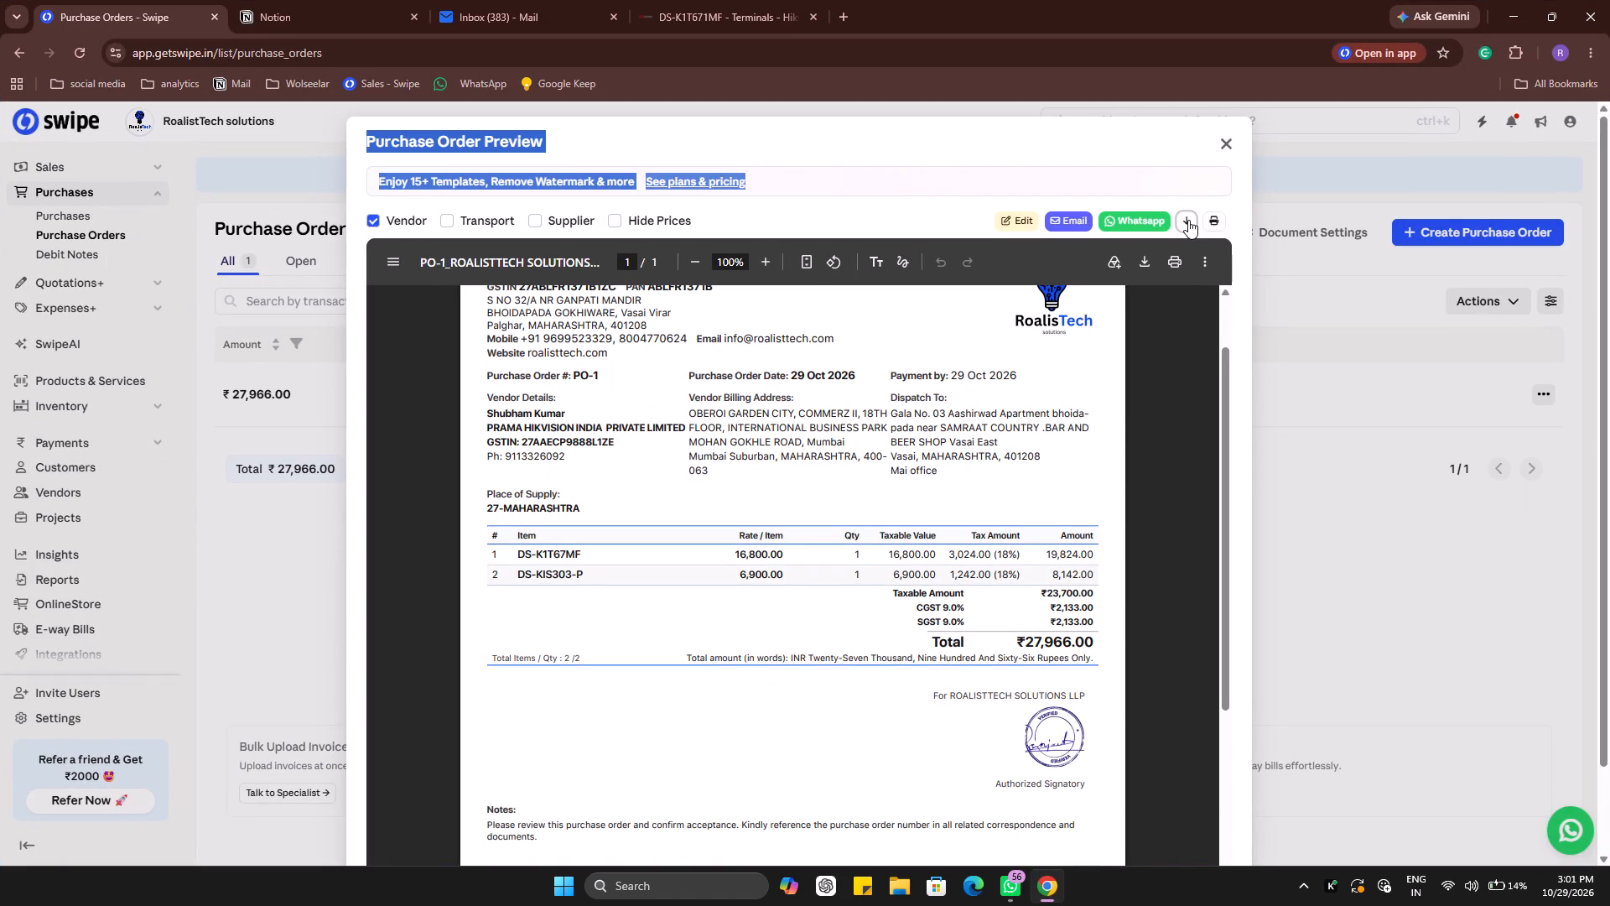
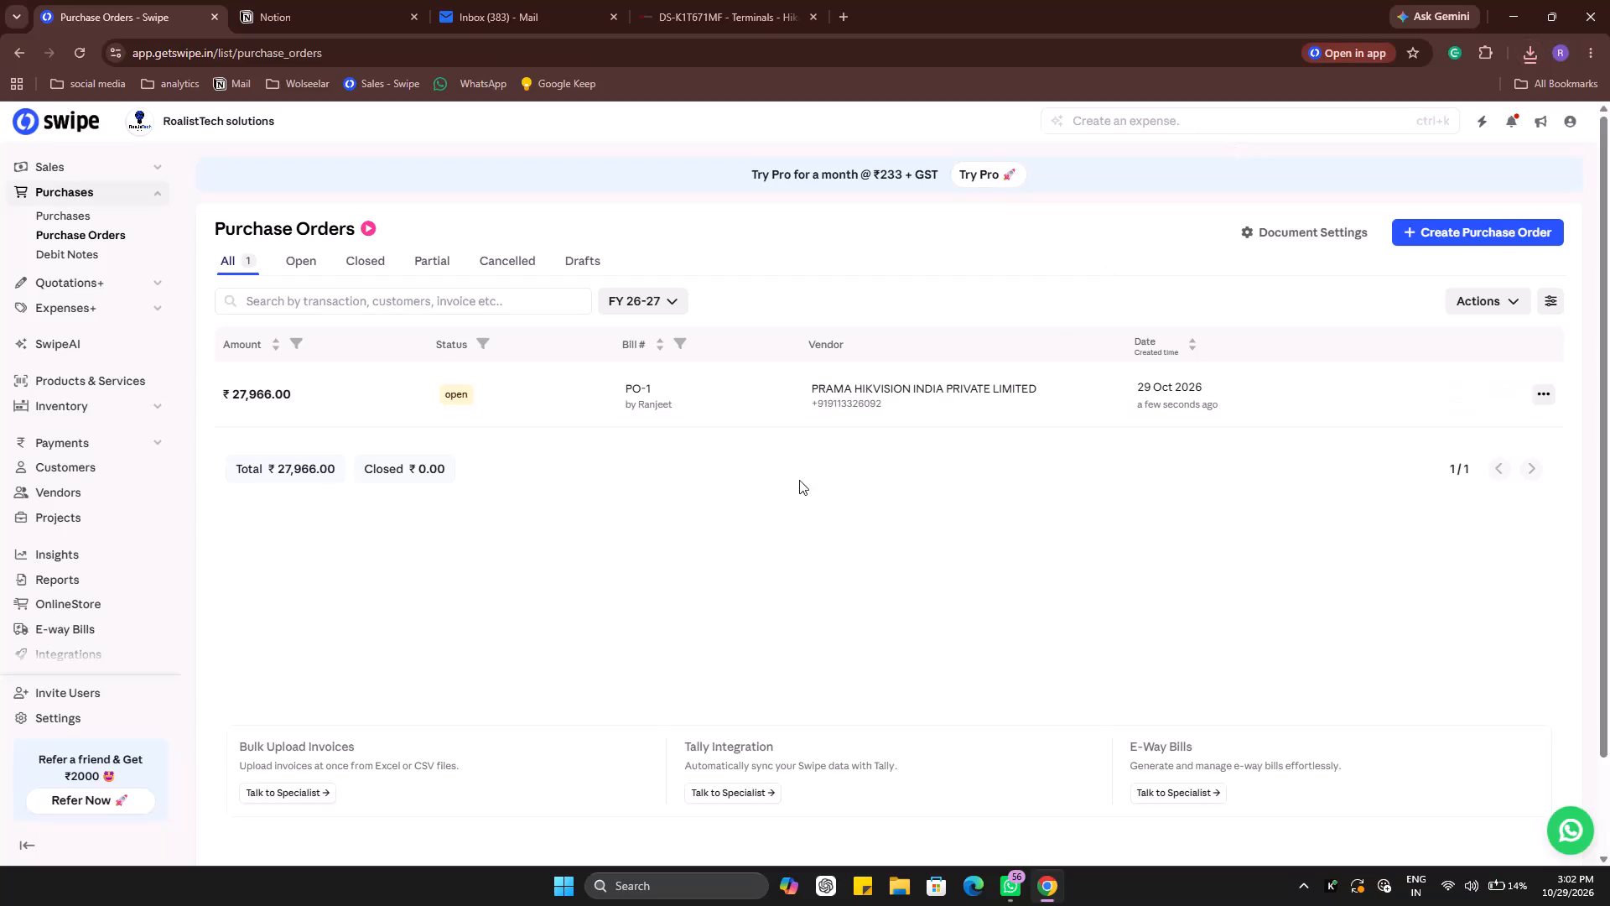
Open purchase order PO-1 for editing.
left_click(1544, 393)
left_click(1412, 424)
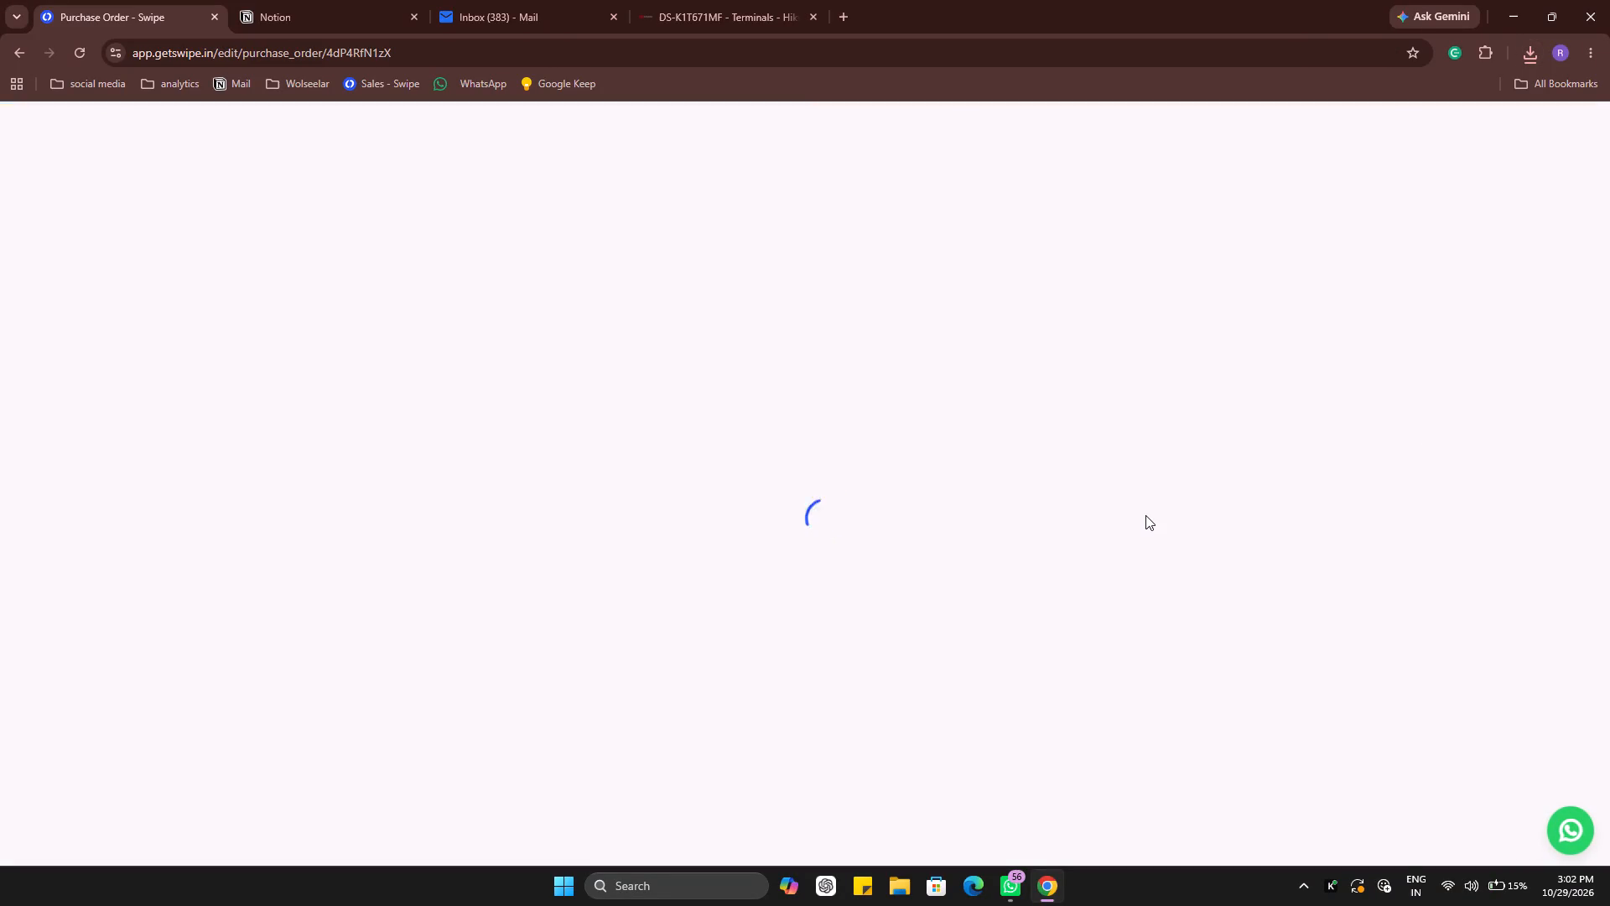
scroll(1145, 515, "down", 1)
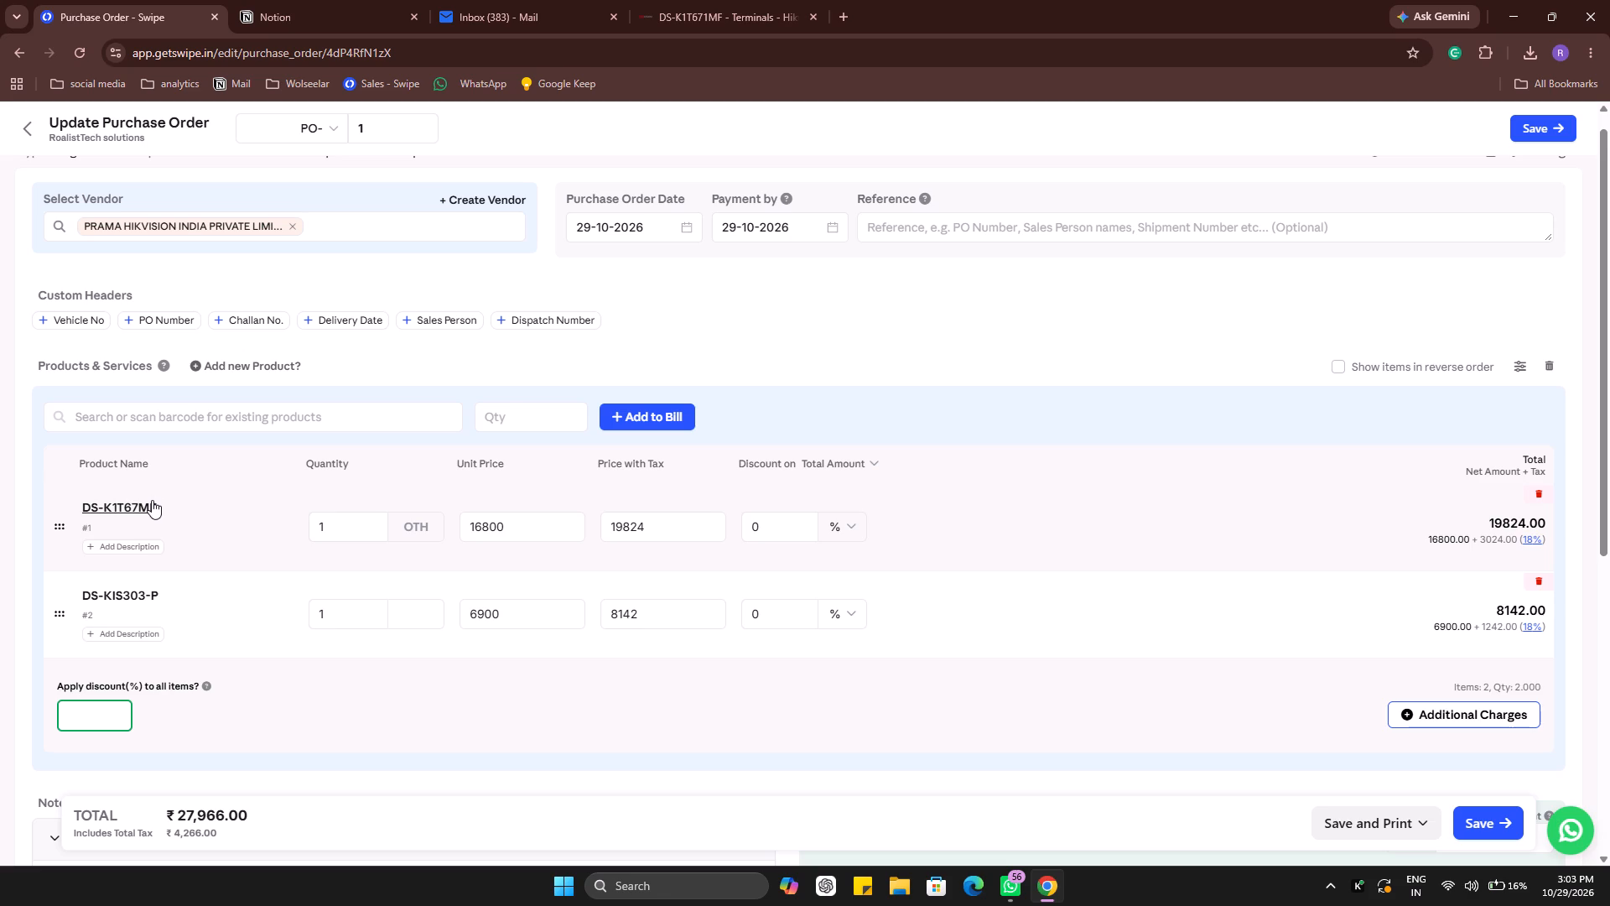
Rename item DS-K1T67MF as DS-K1T671MF, set its selling price to 28,000, and save with the product's prices updated in the bill.
left_click(133, 505)
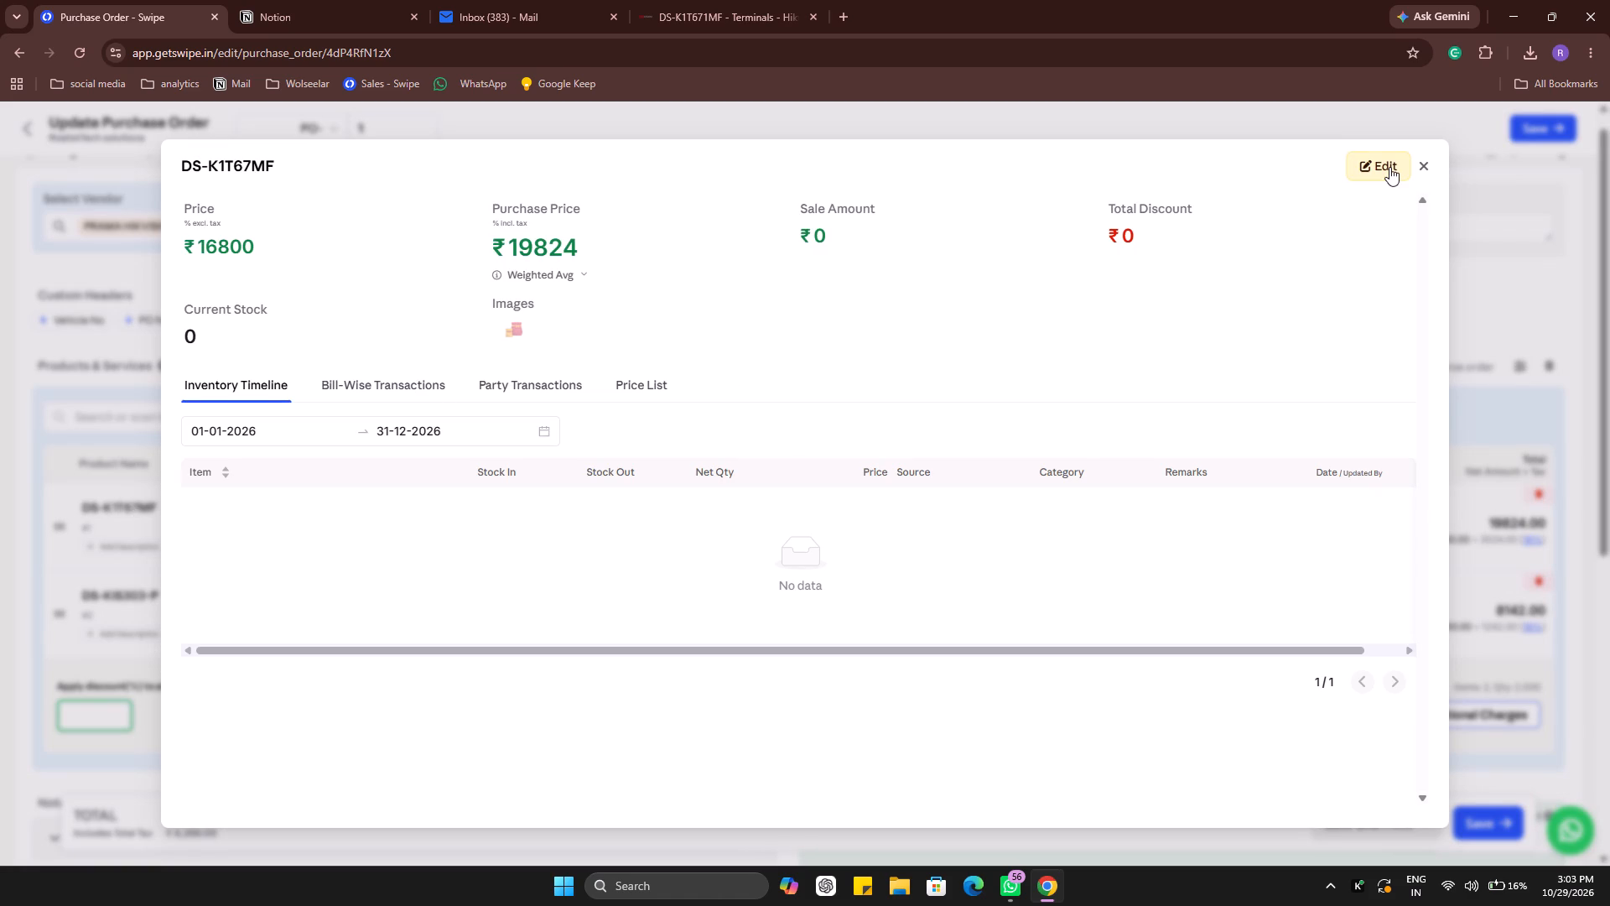
left_click(1389, 167)
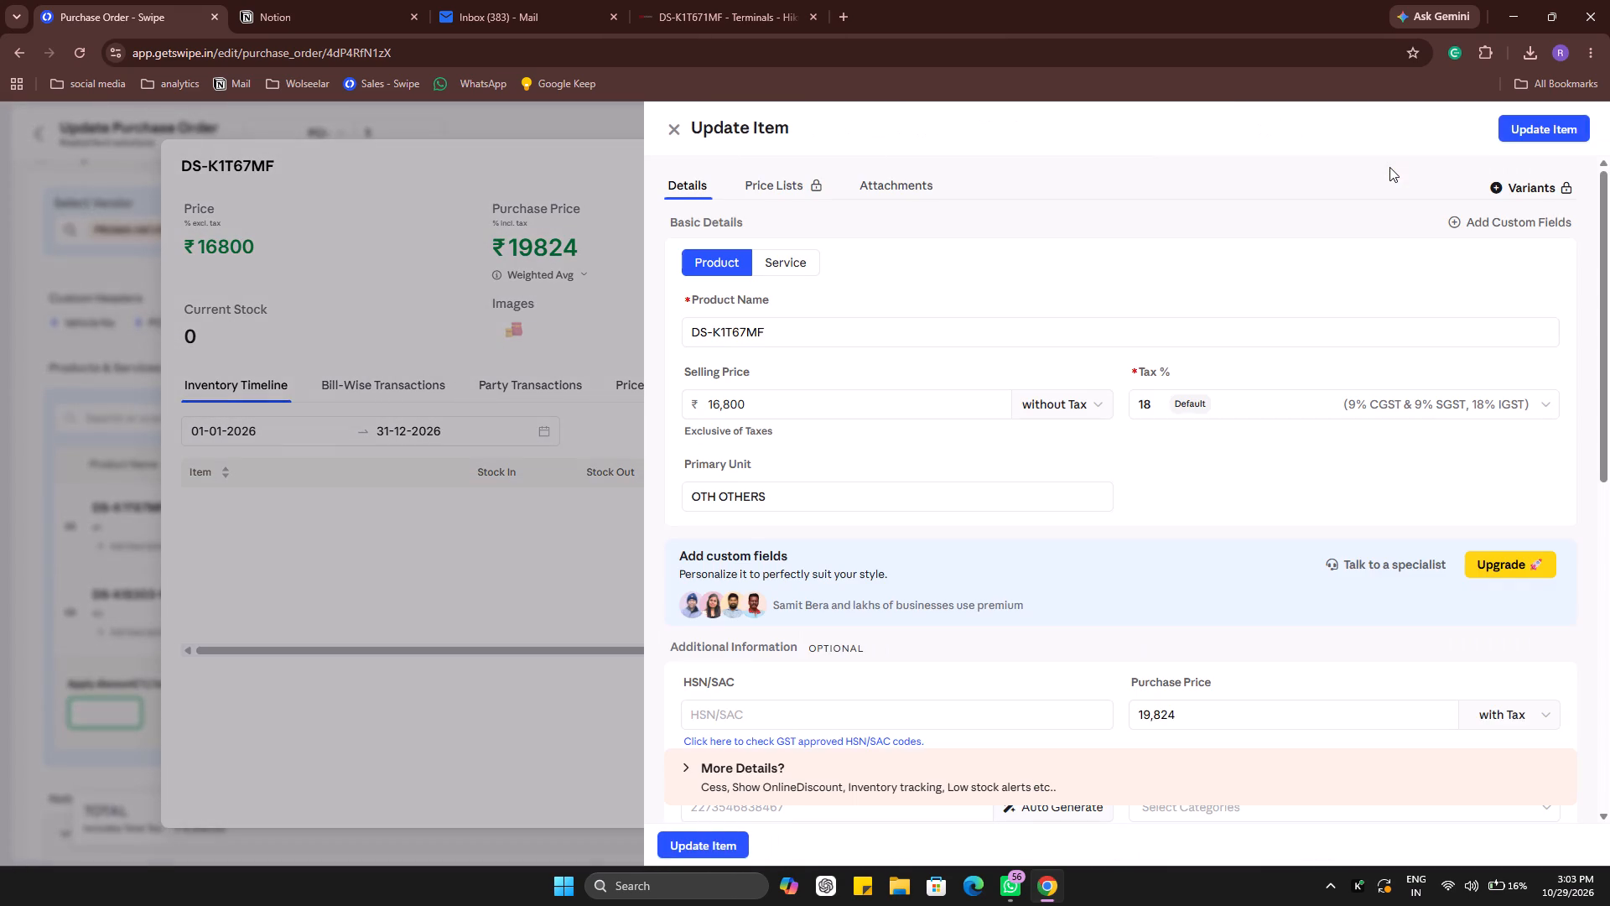
left_click(823, 313)
left_click(820, 332)
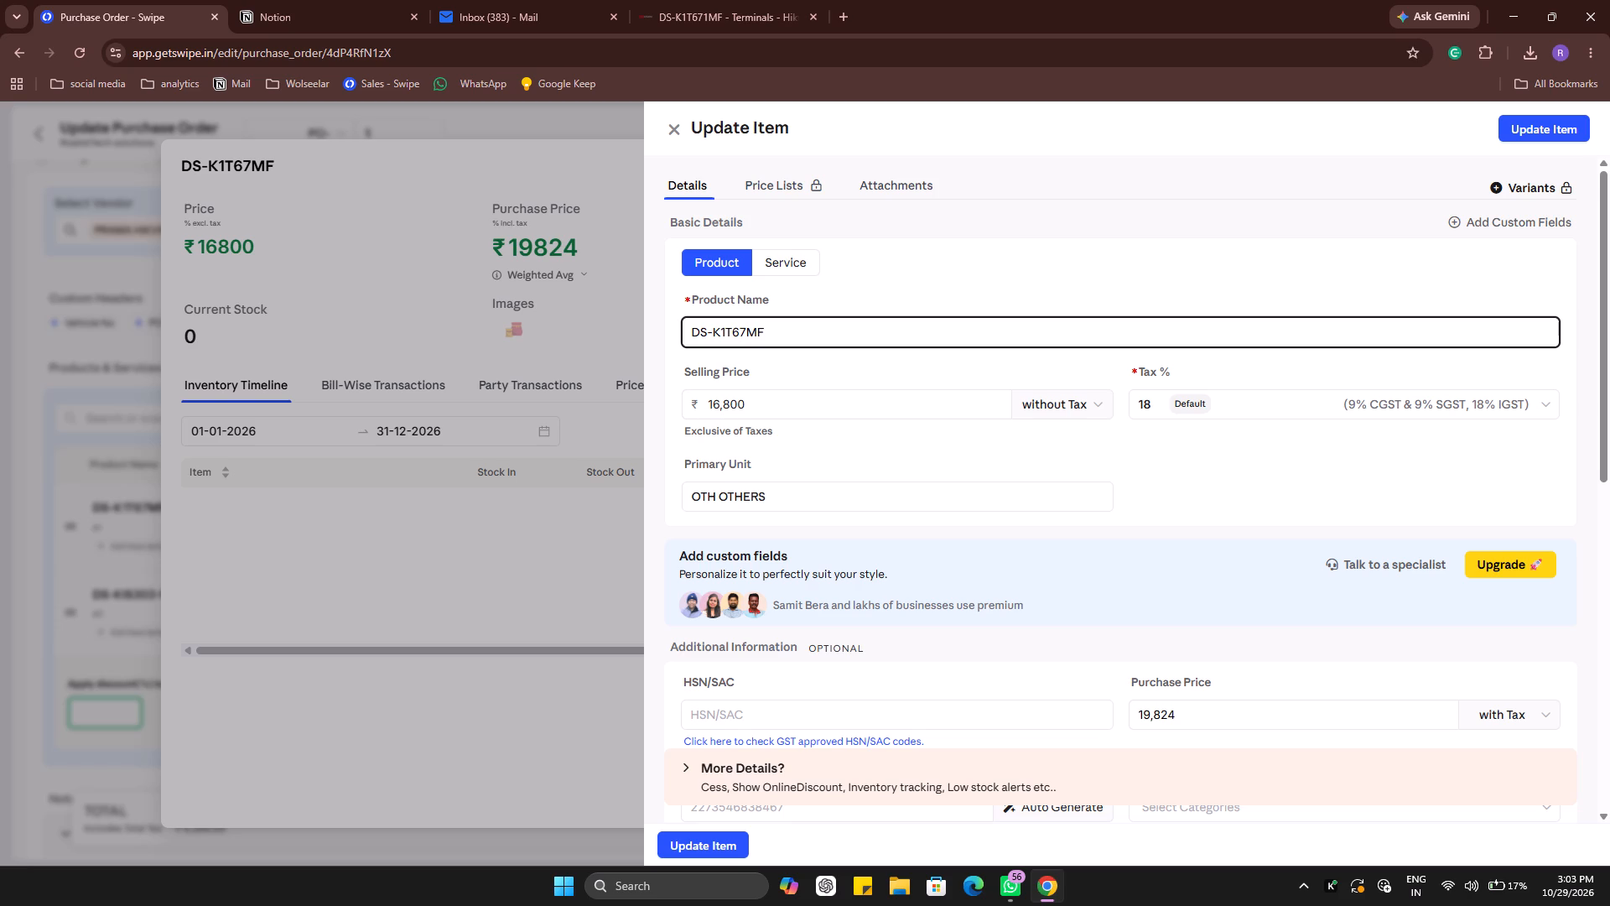
left_click(747, 329)
key("1")
double_click(761, 400)
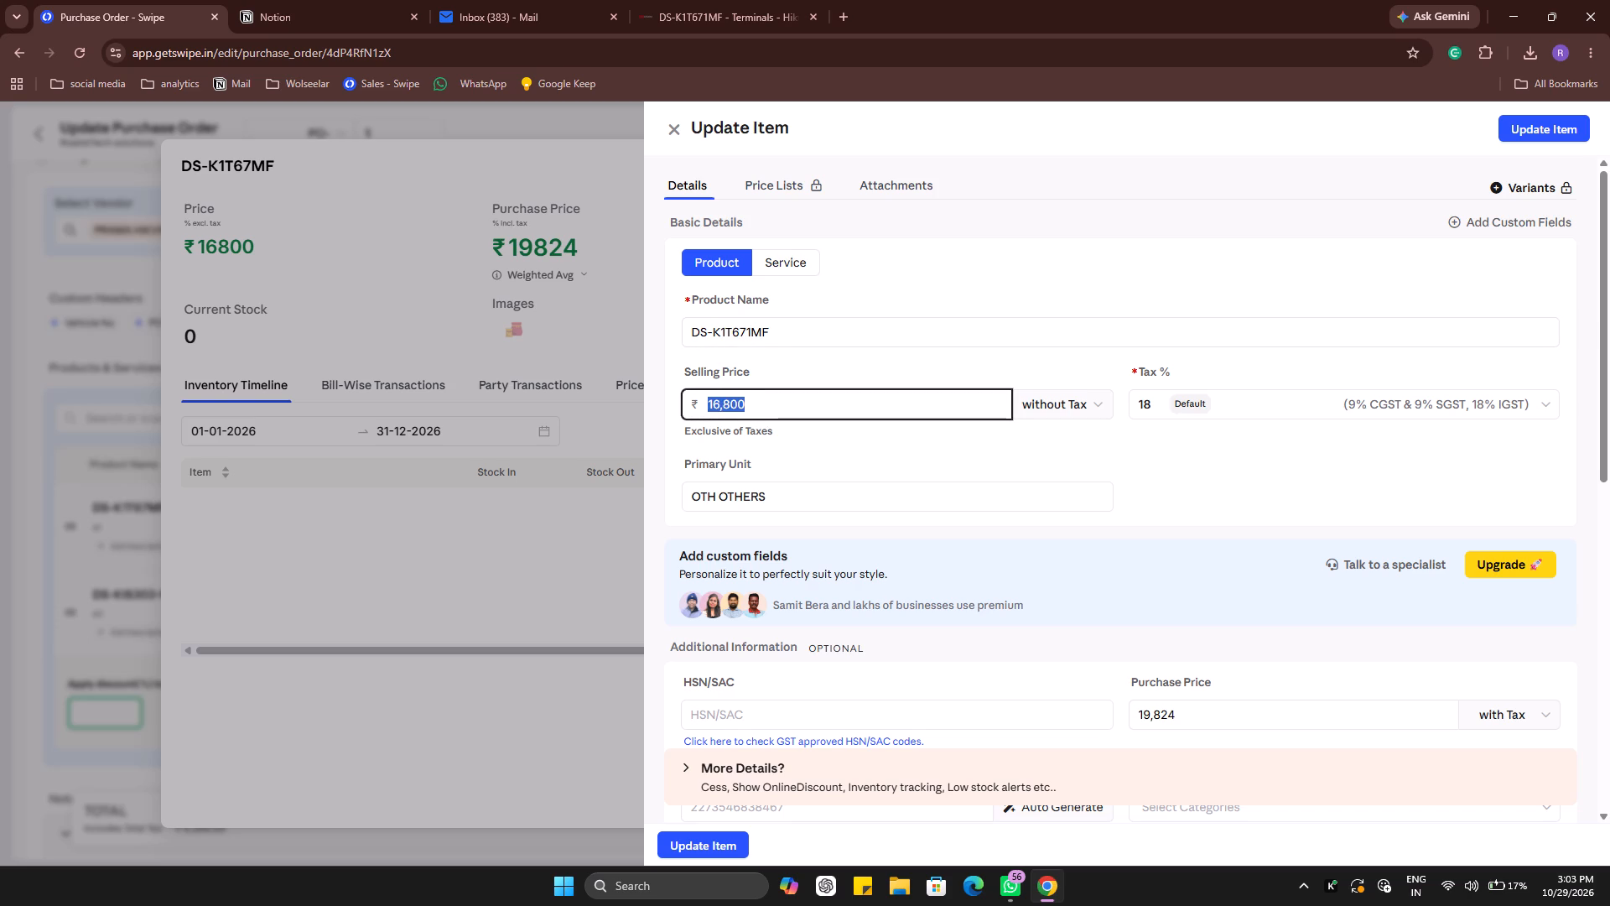
type("28000")
left_click(1533, 133)
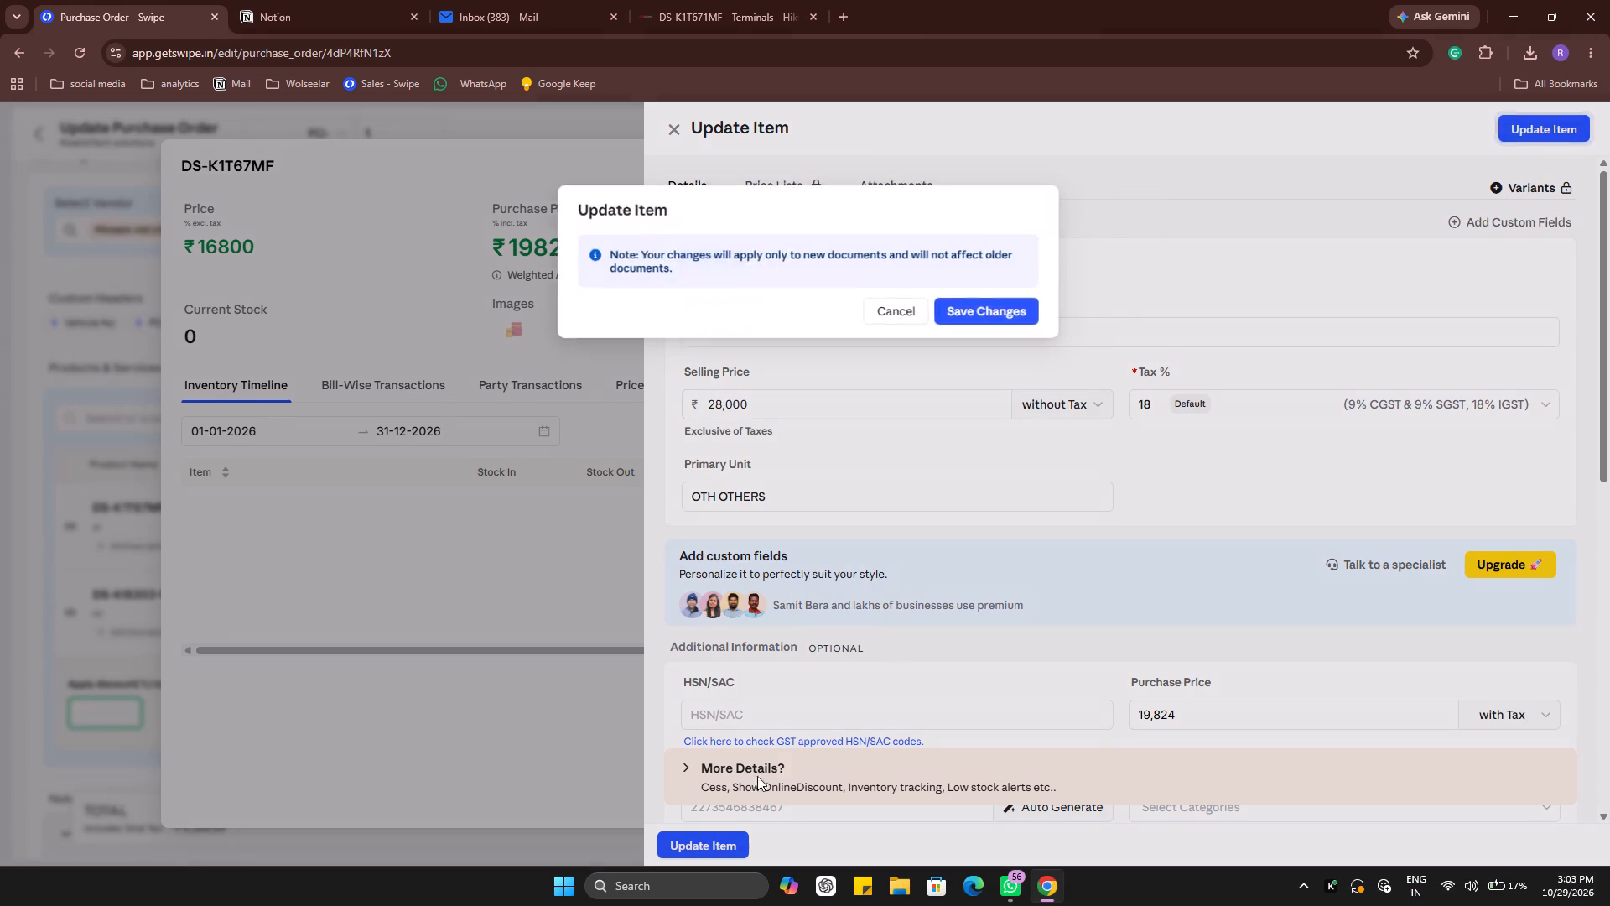
left_click(1012, 313)
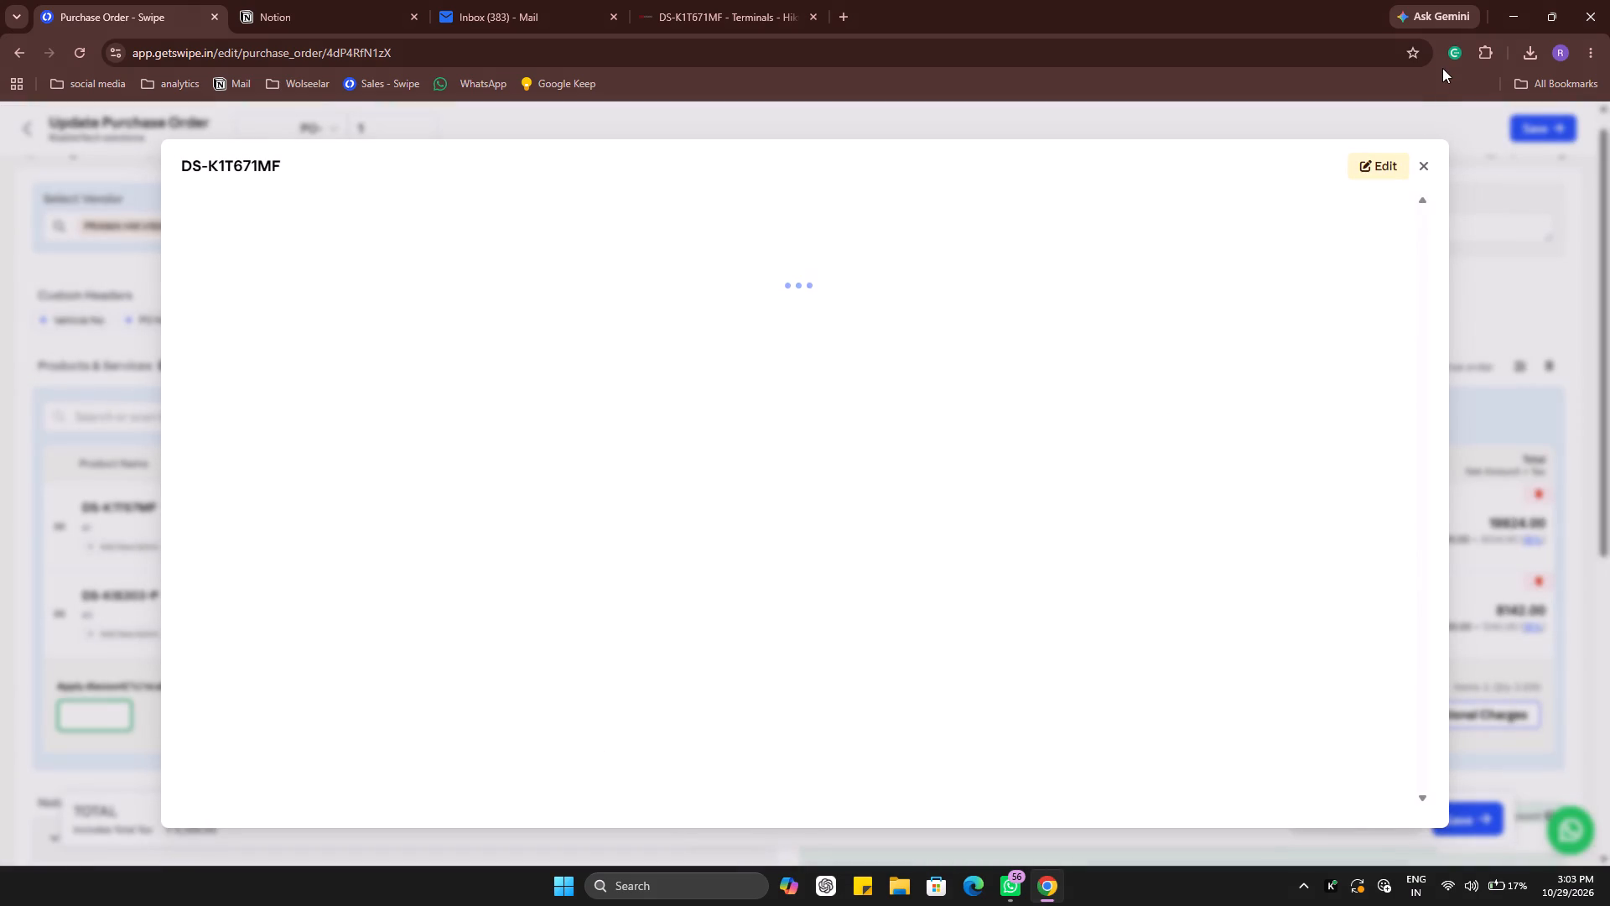
left_click(1418, 164)
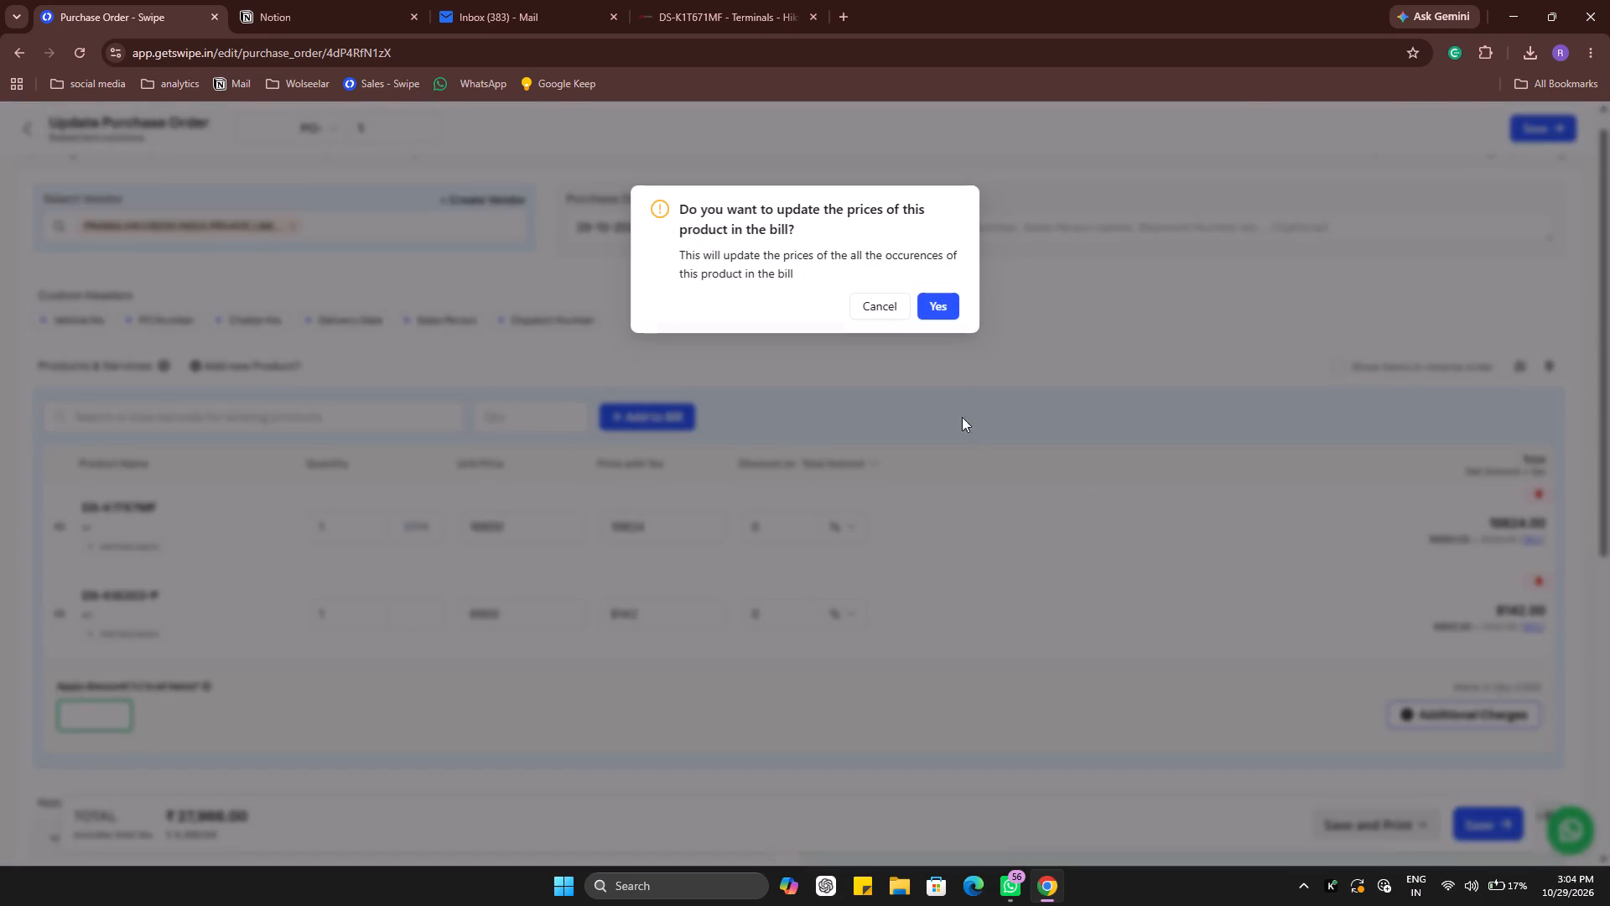
left_click(956, 299)
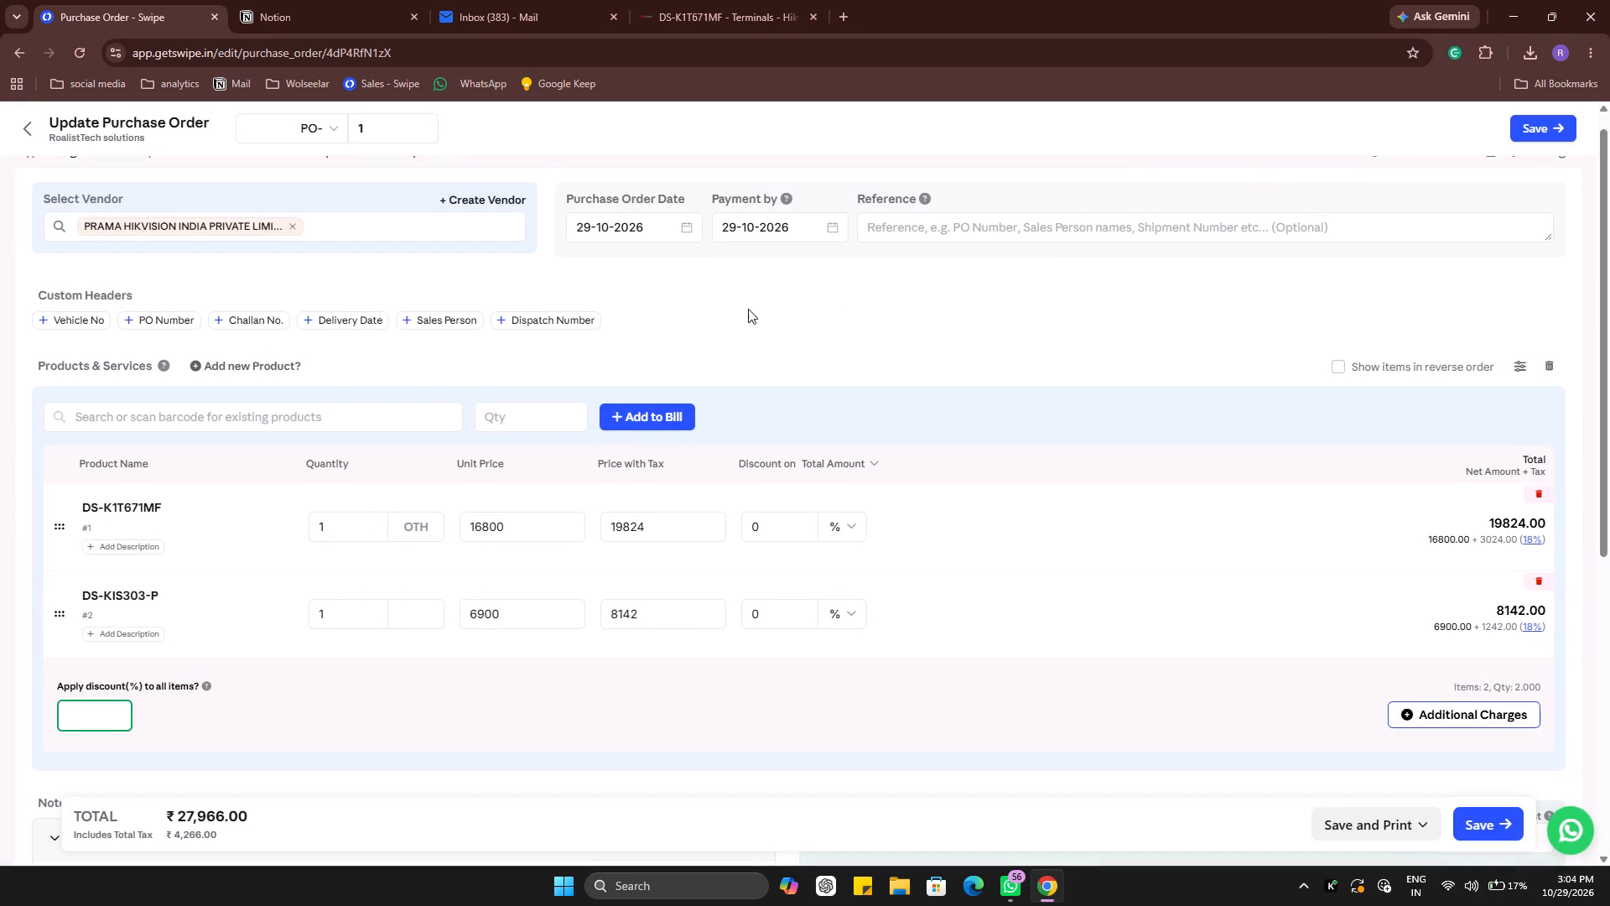
Add DS-K1T671MF with quantity 6 to the purchase order and move the new line to the top of the items.
left_click(382, 415)
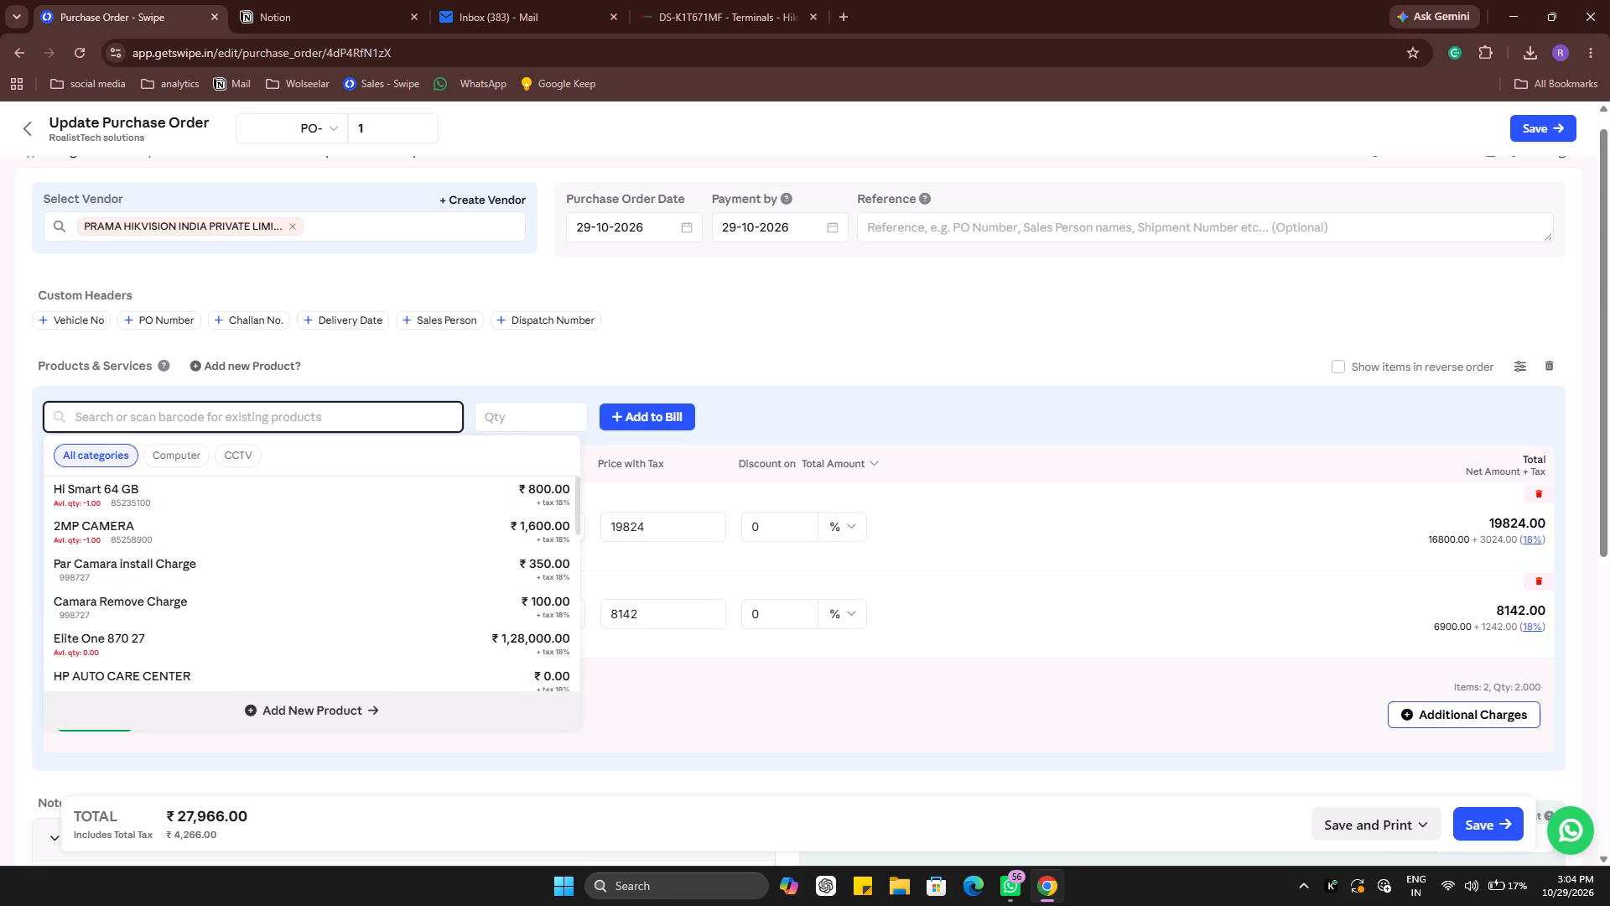
type("DS")
key("minus")
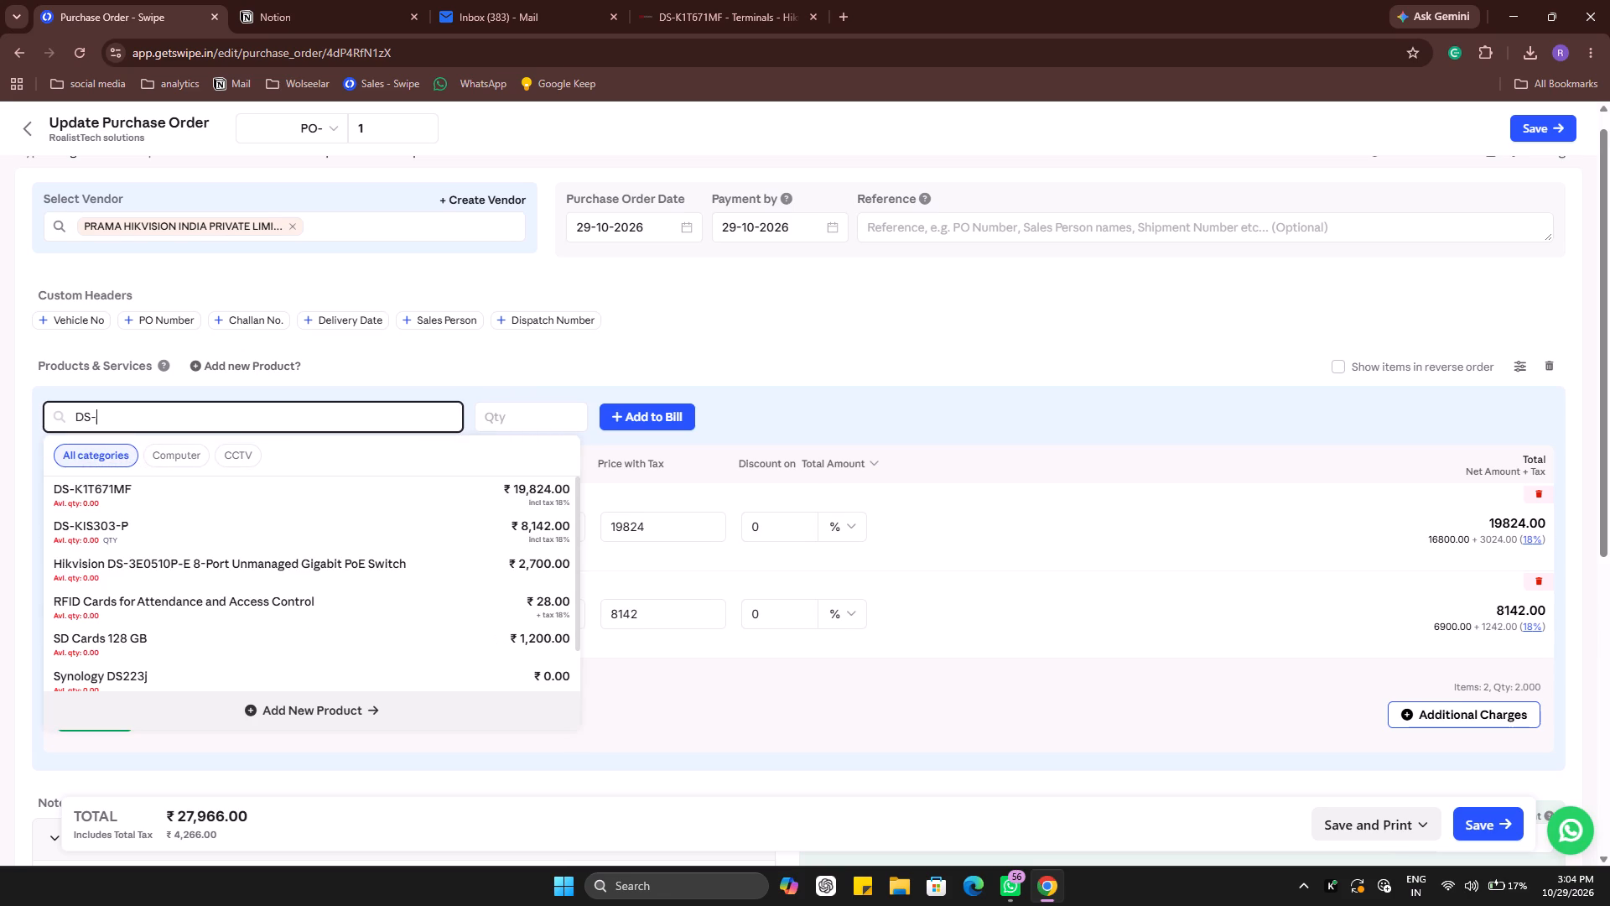
left_click(362, 490)
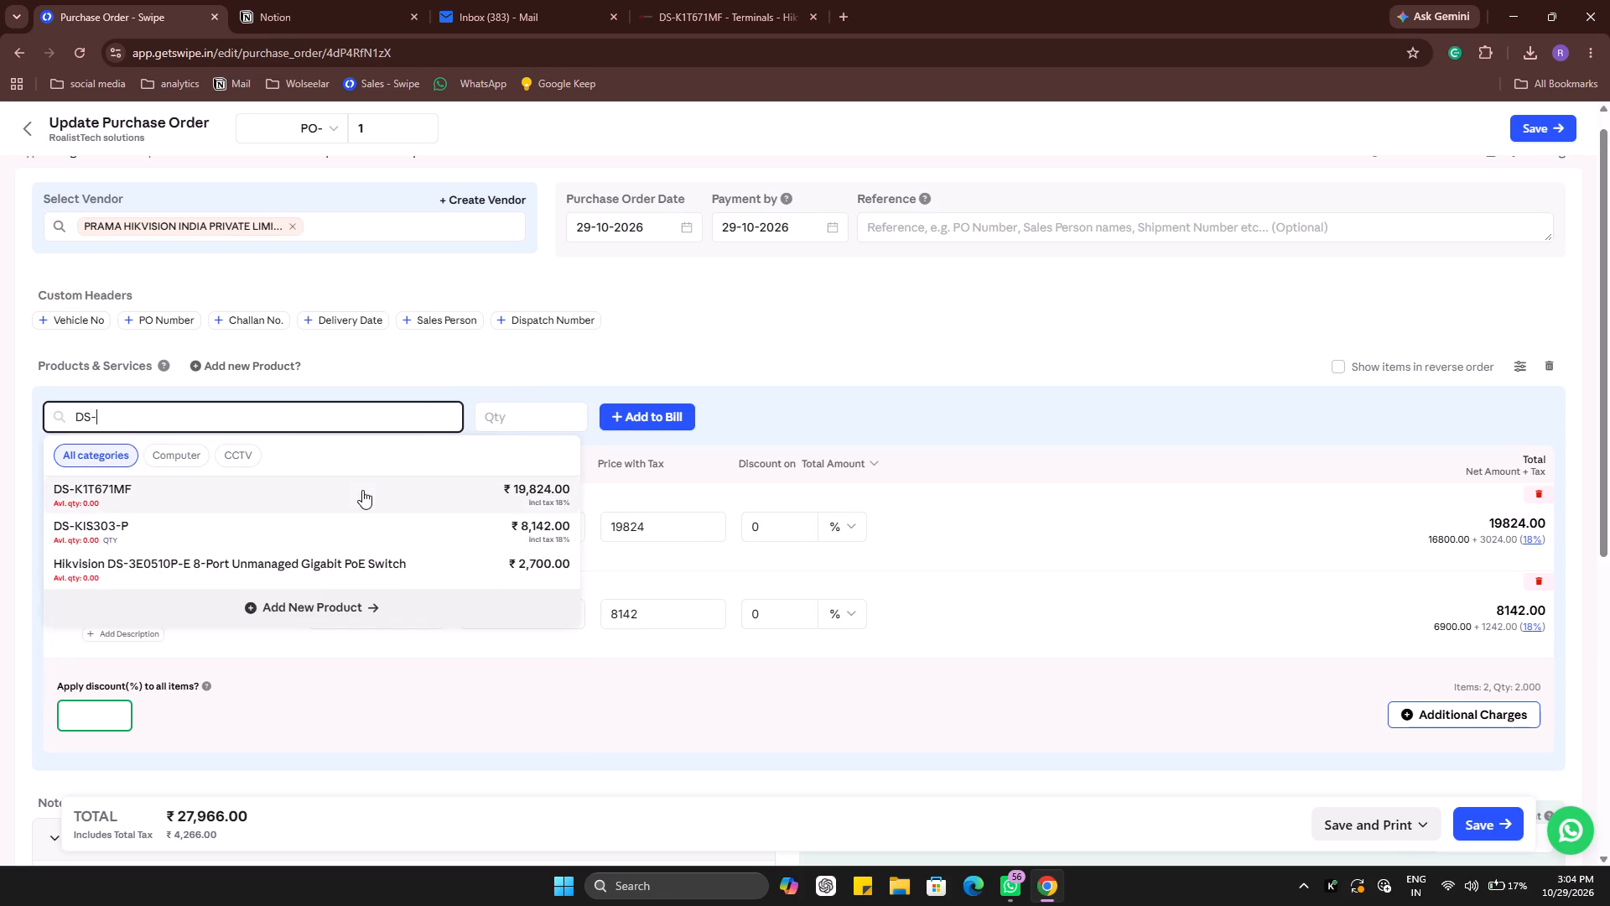
left_click(362, 490)
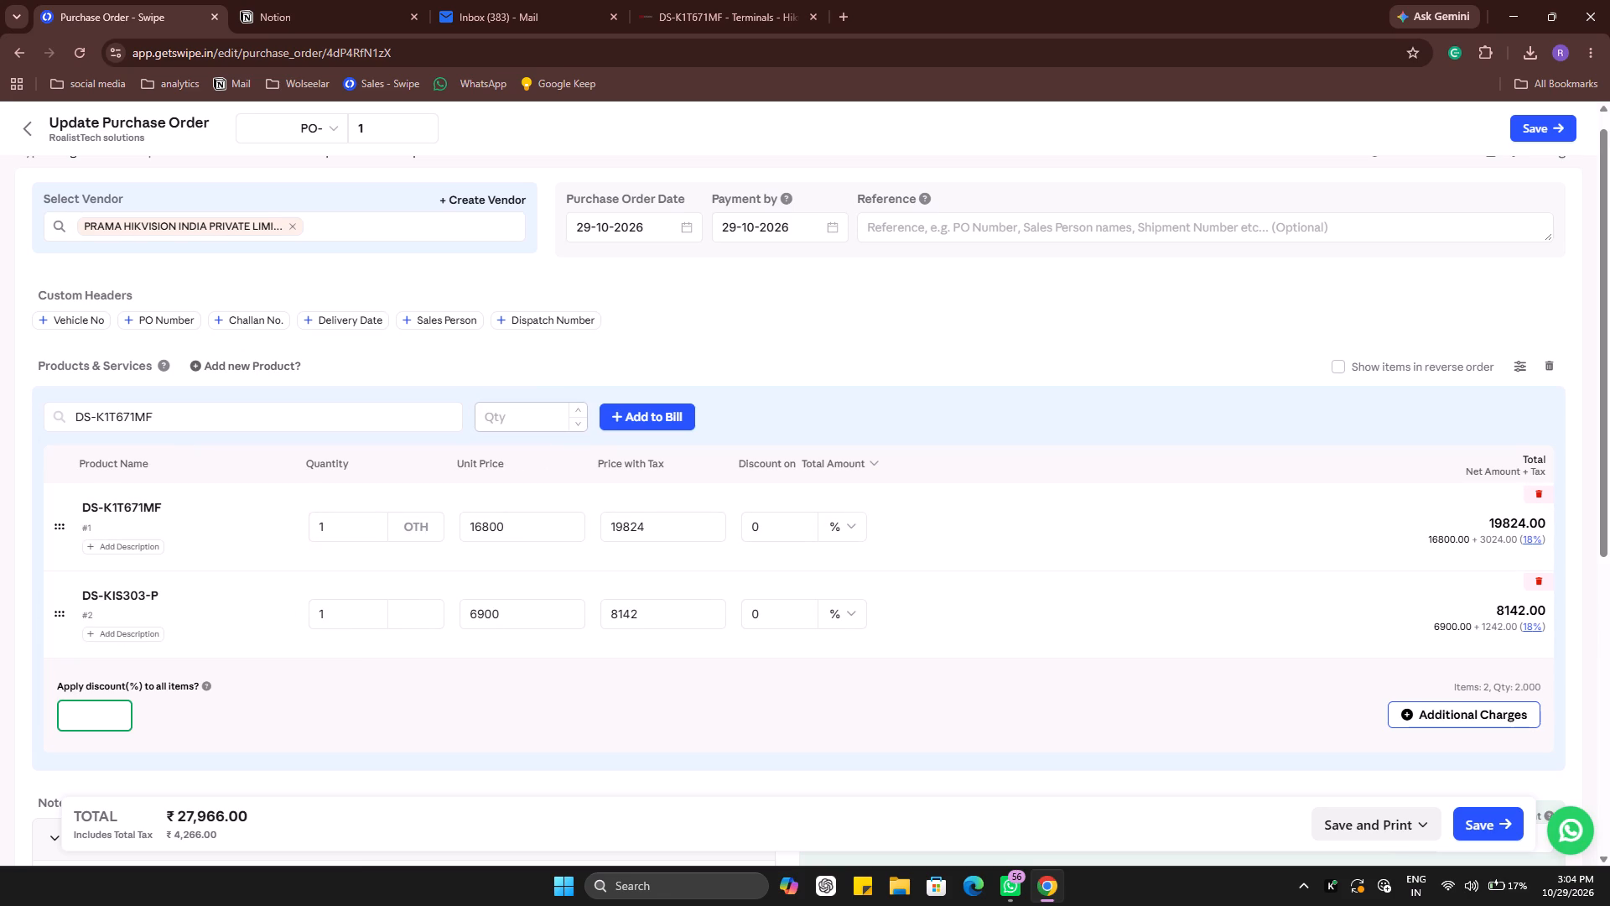
left_click(536, 418)
key("6")
left_click(657, 407)
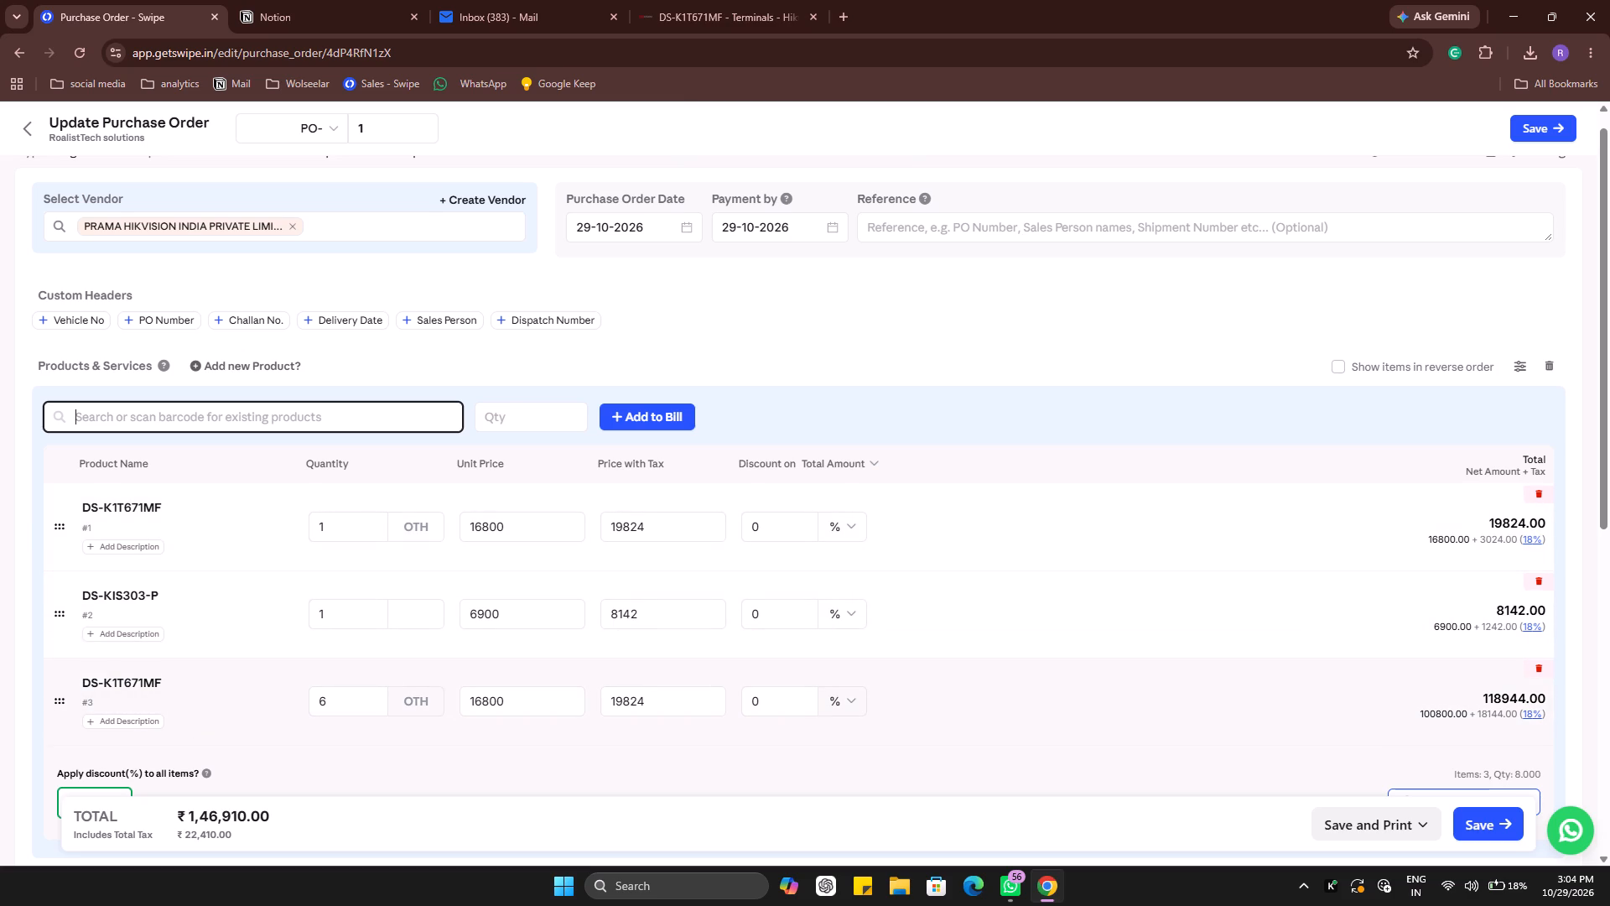
left_click_drag(59, 703, 51, 542)
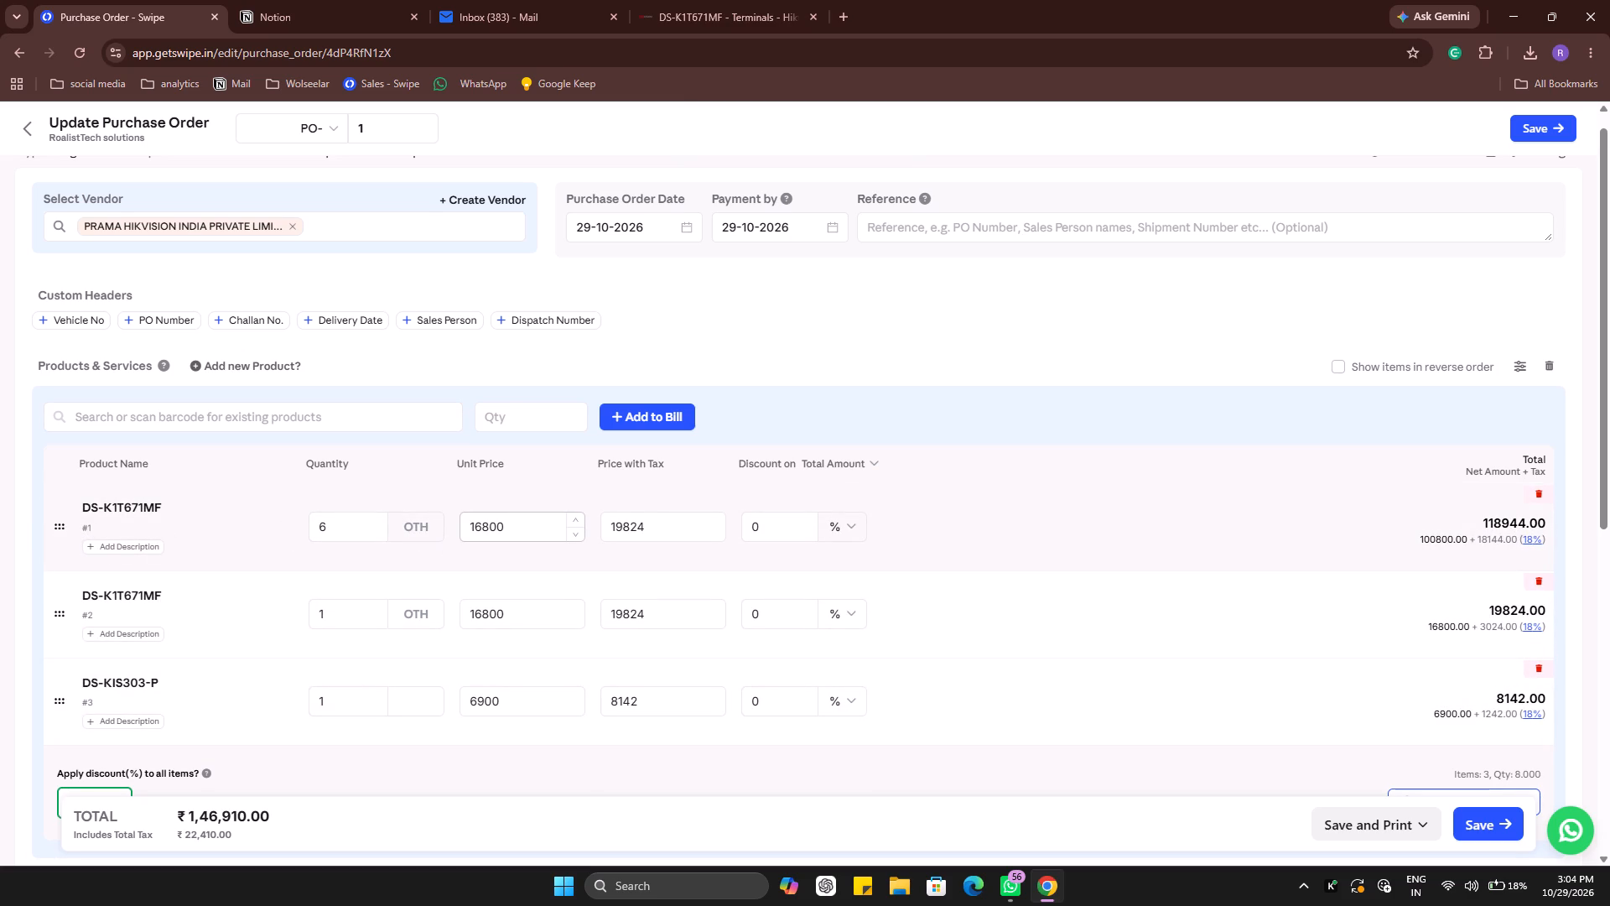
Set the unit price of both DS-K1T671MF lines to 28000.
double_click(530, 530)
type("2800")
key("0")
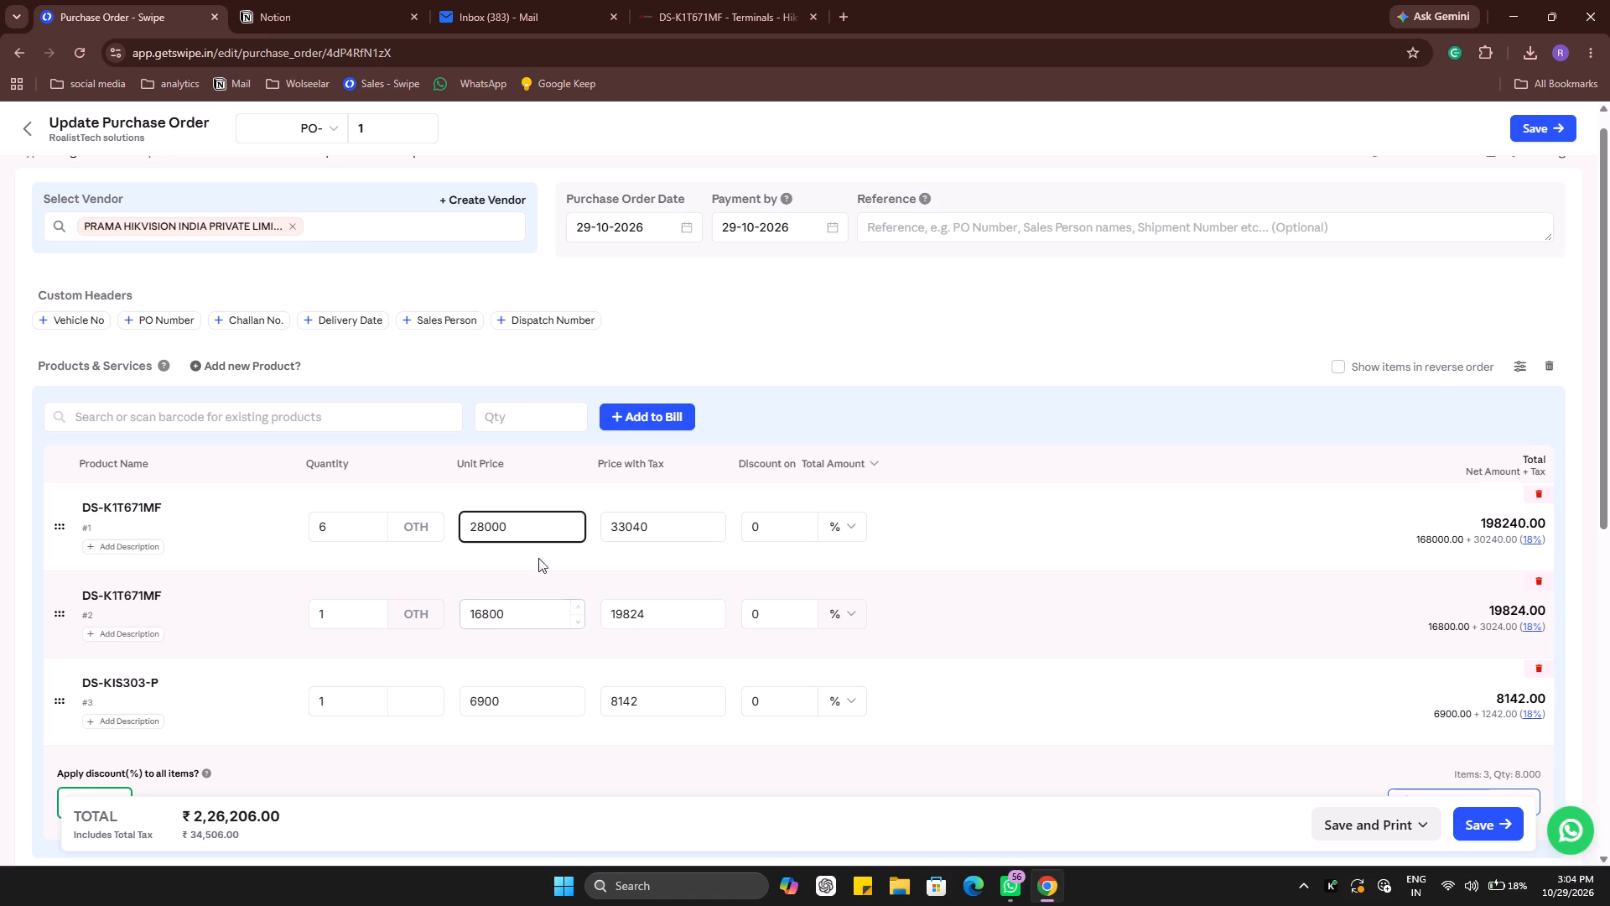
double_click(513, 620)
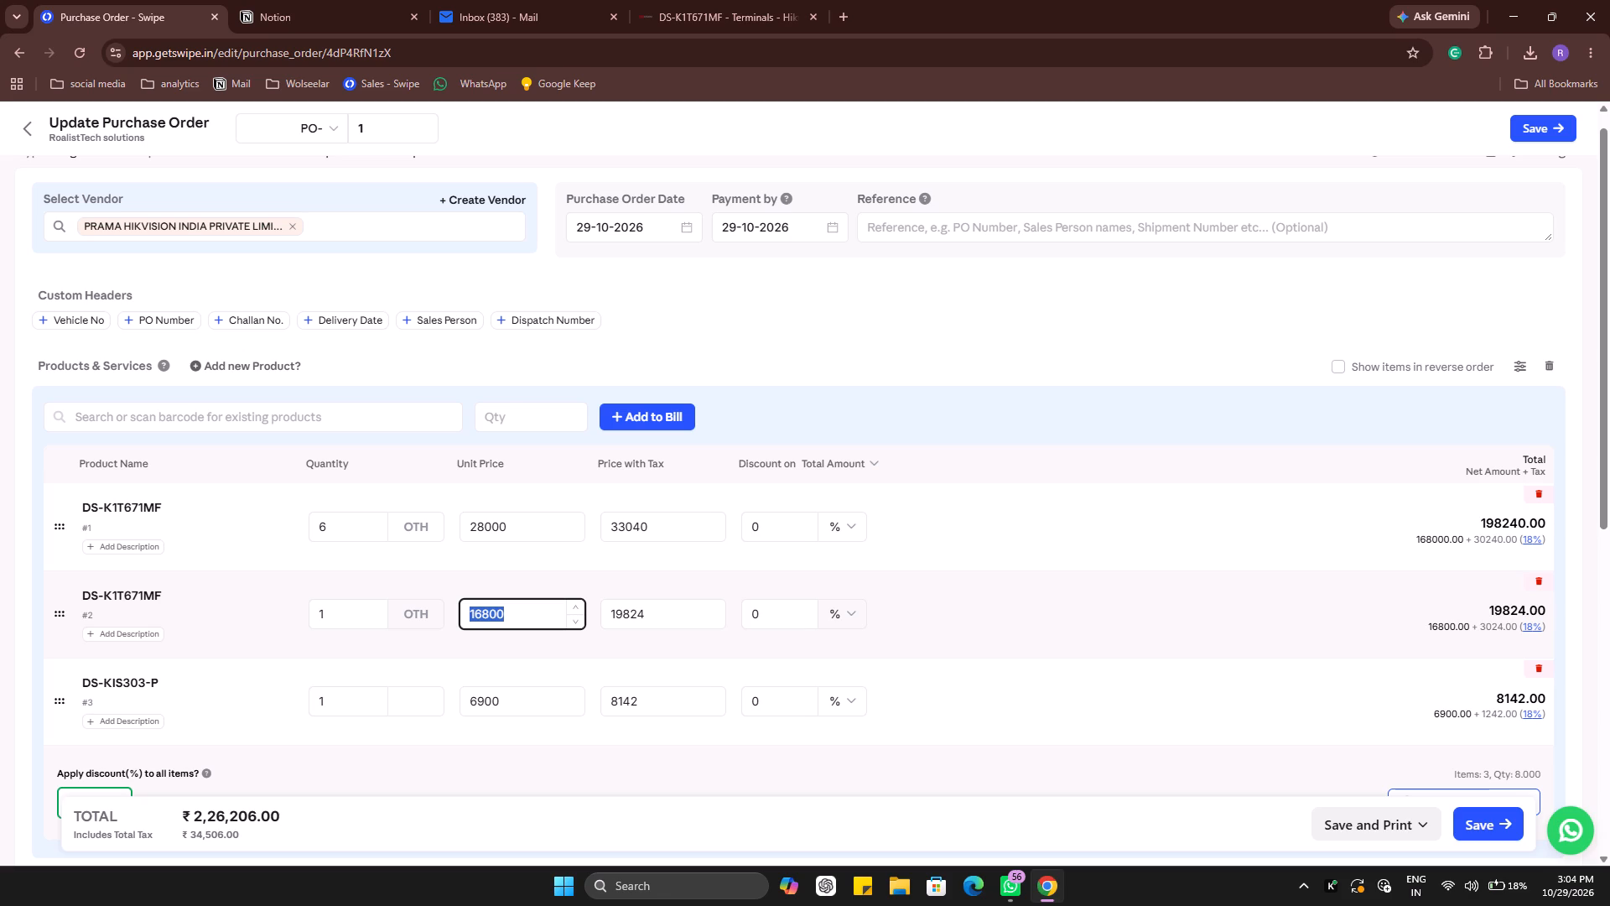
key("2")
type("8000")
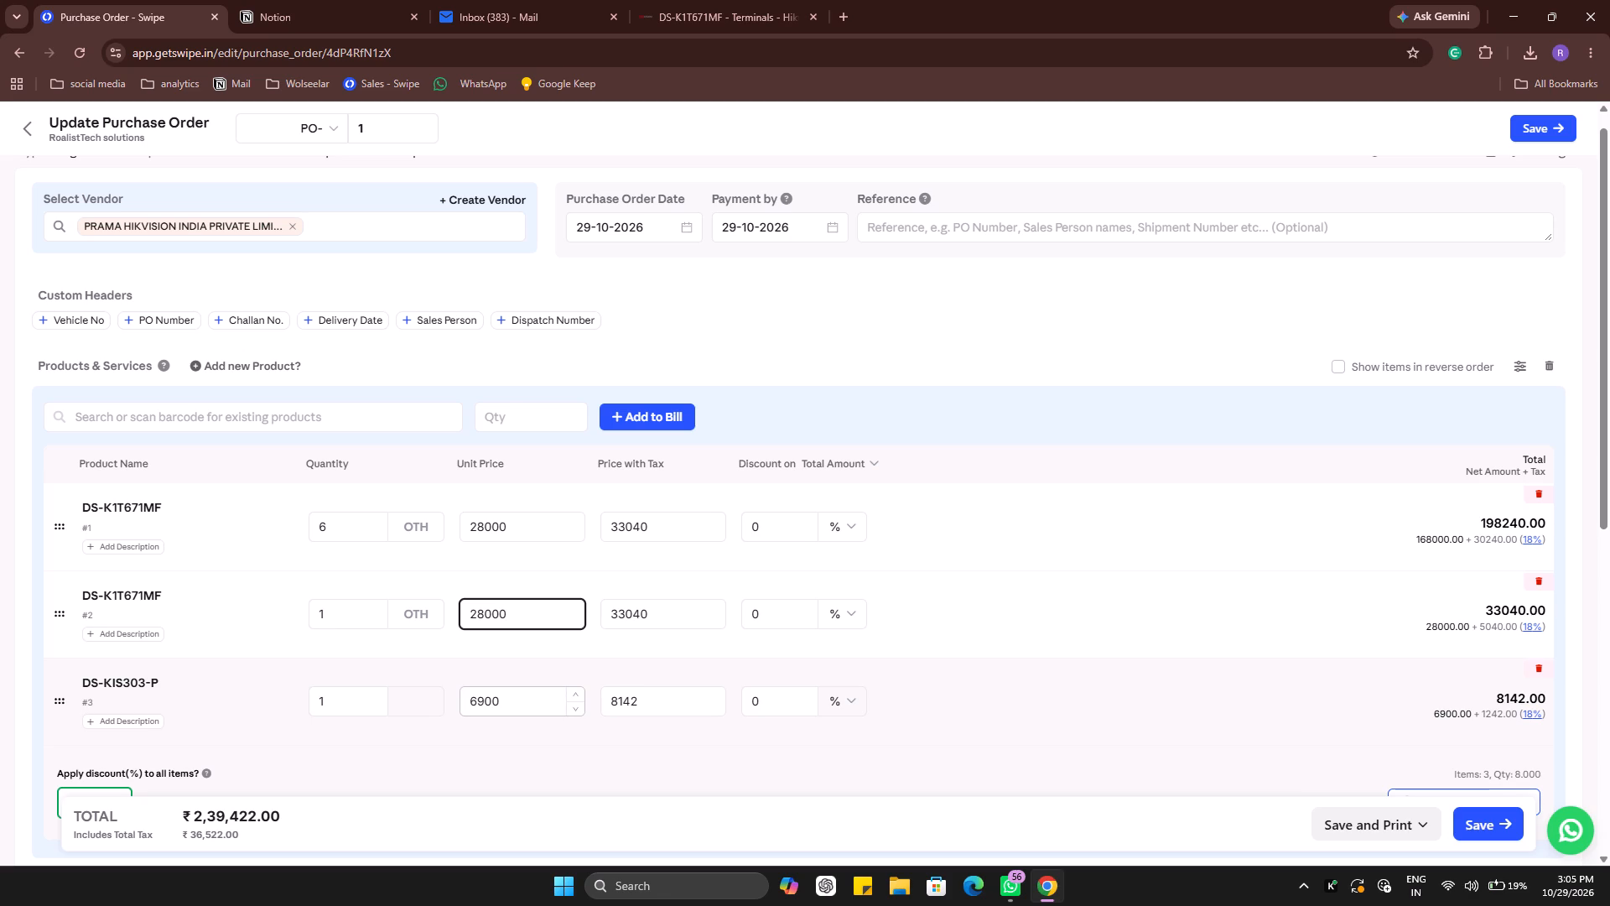
Set the unit price of the first DS-K1T671MF line, with quantity 6, to 21000.
left_click(517, 528)
type("21")
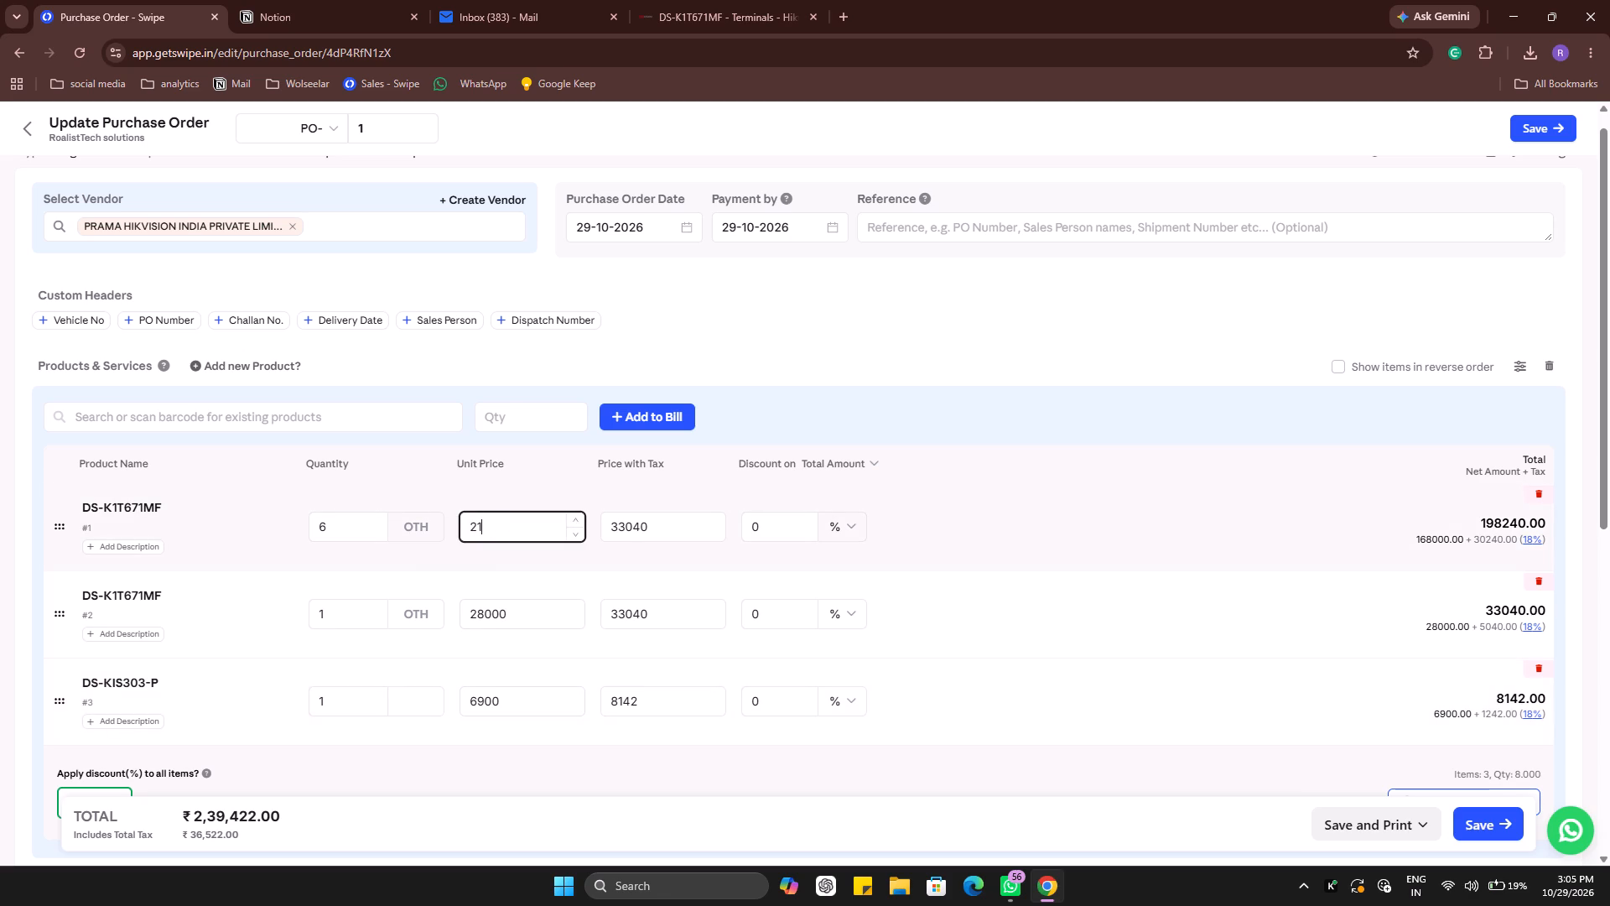
type("000")
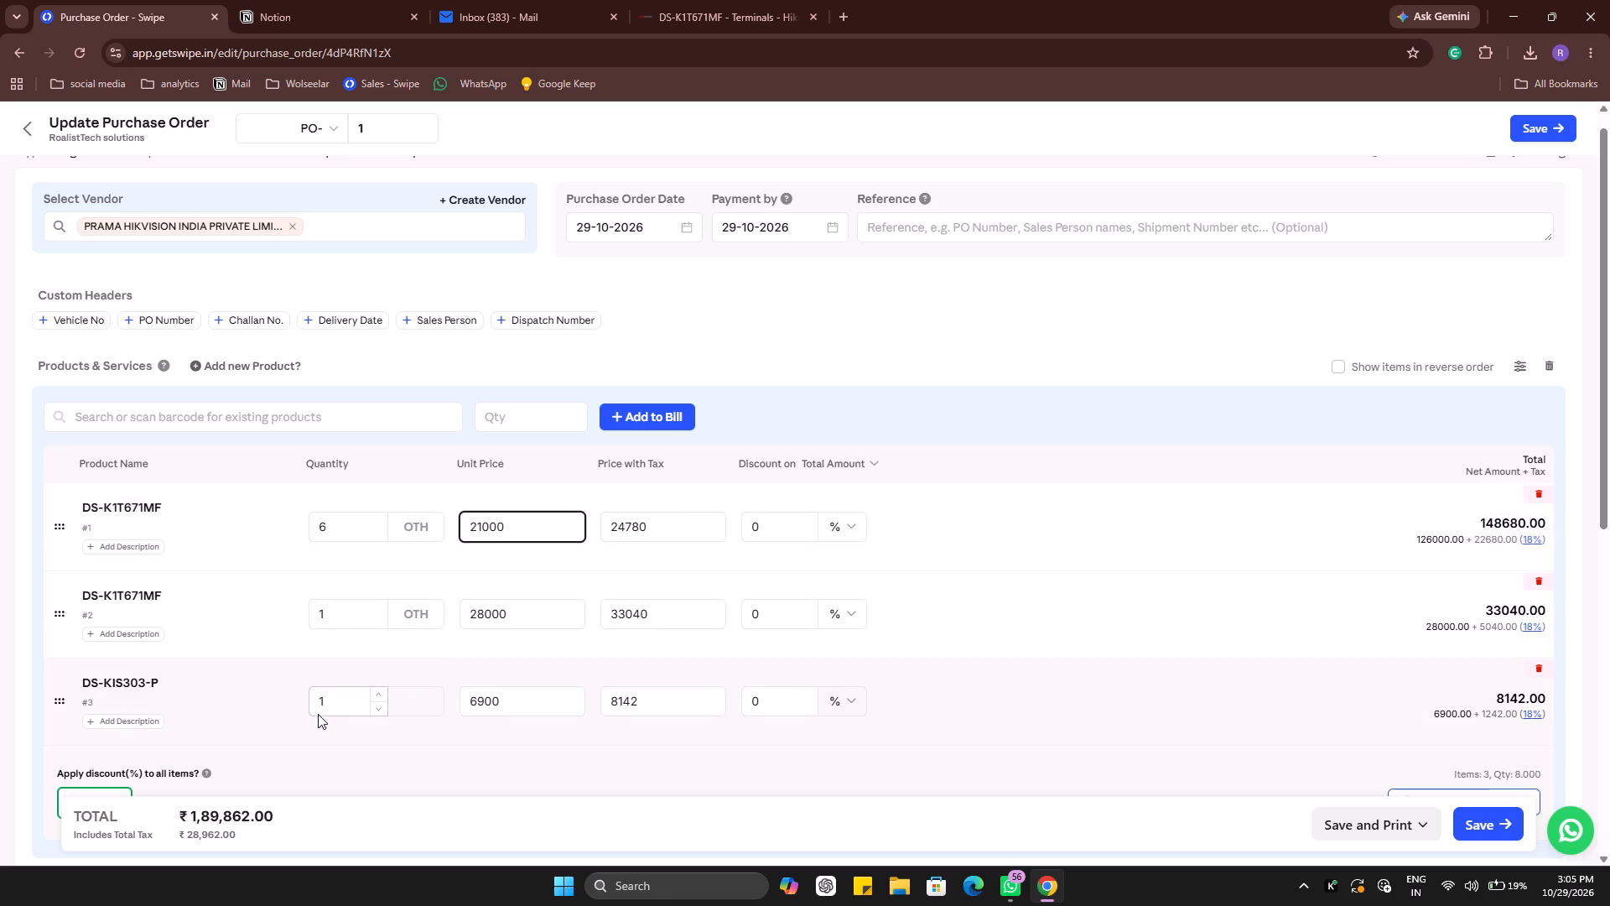
Set the quantity of DS-KIS303-P to 270.
left_click(339, 706)
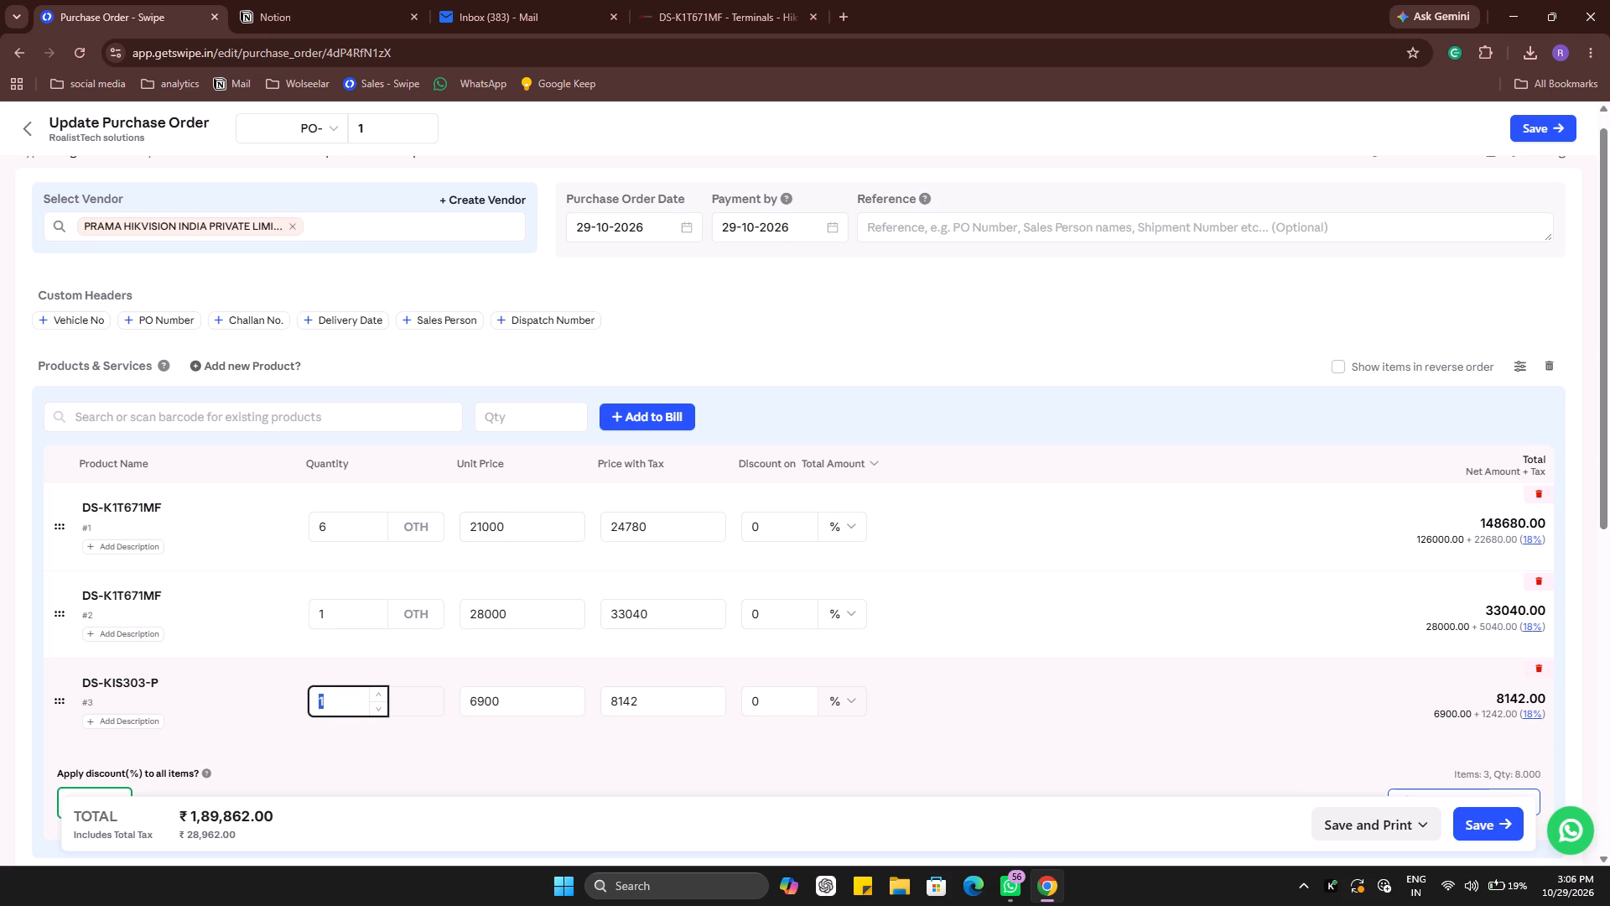
left_click(514, 524)
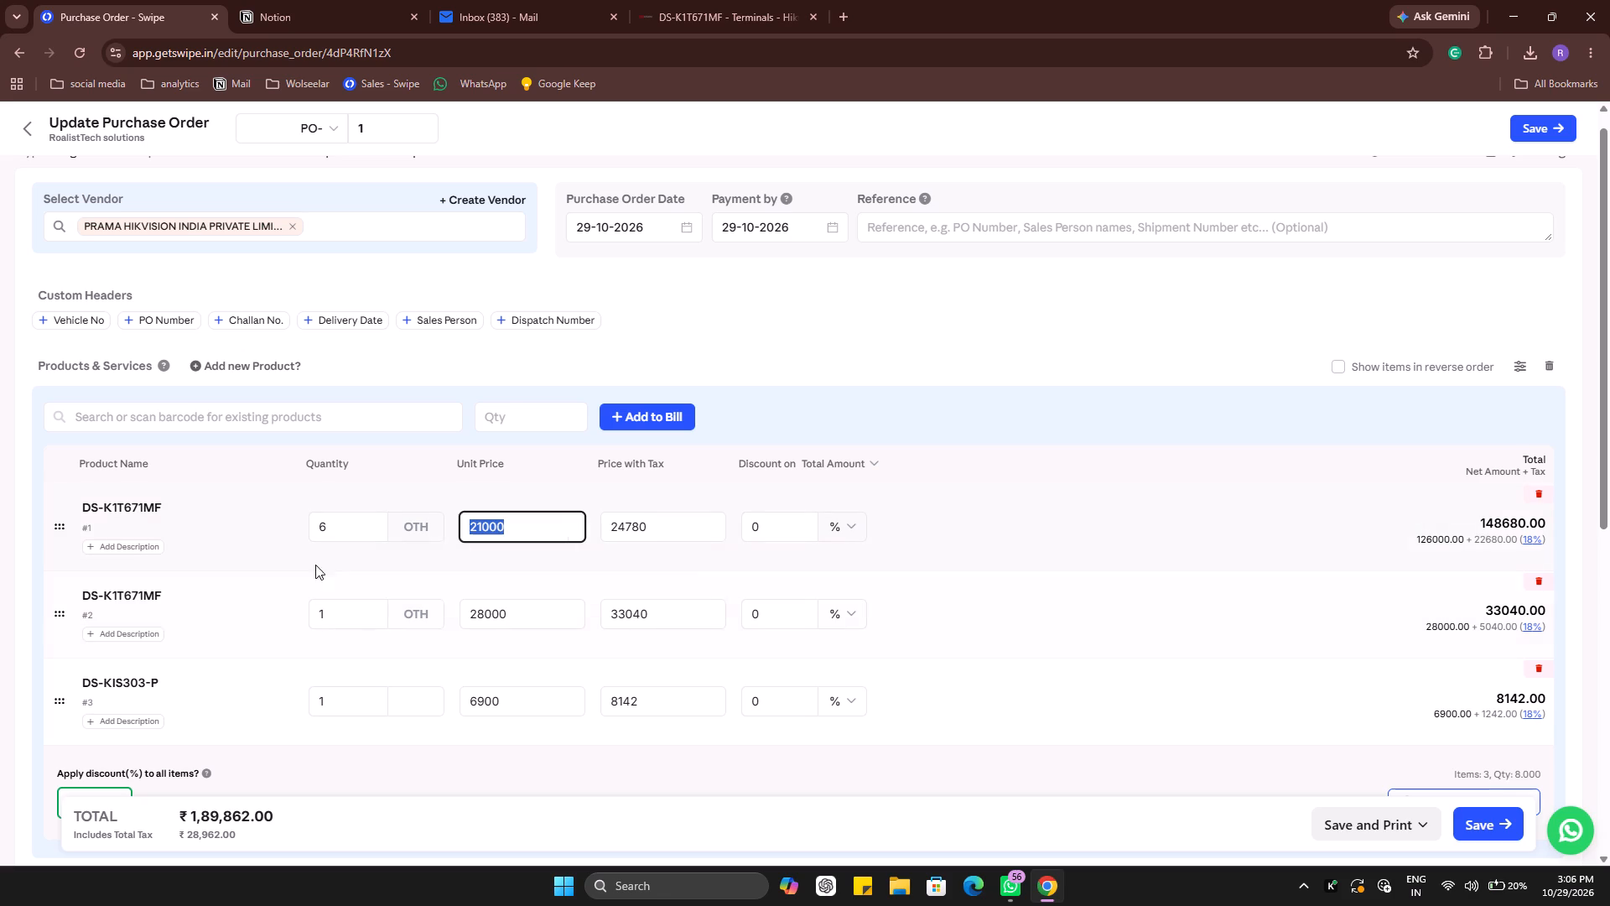
left_click(337, 696)
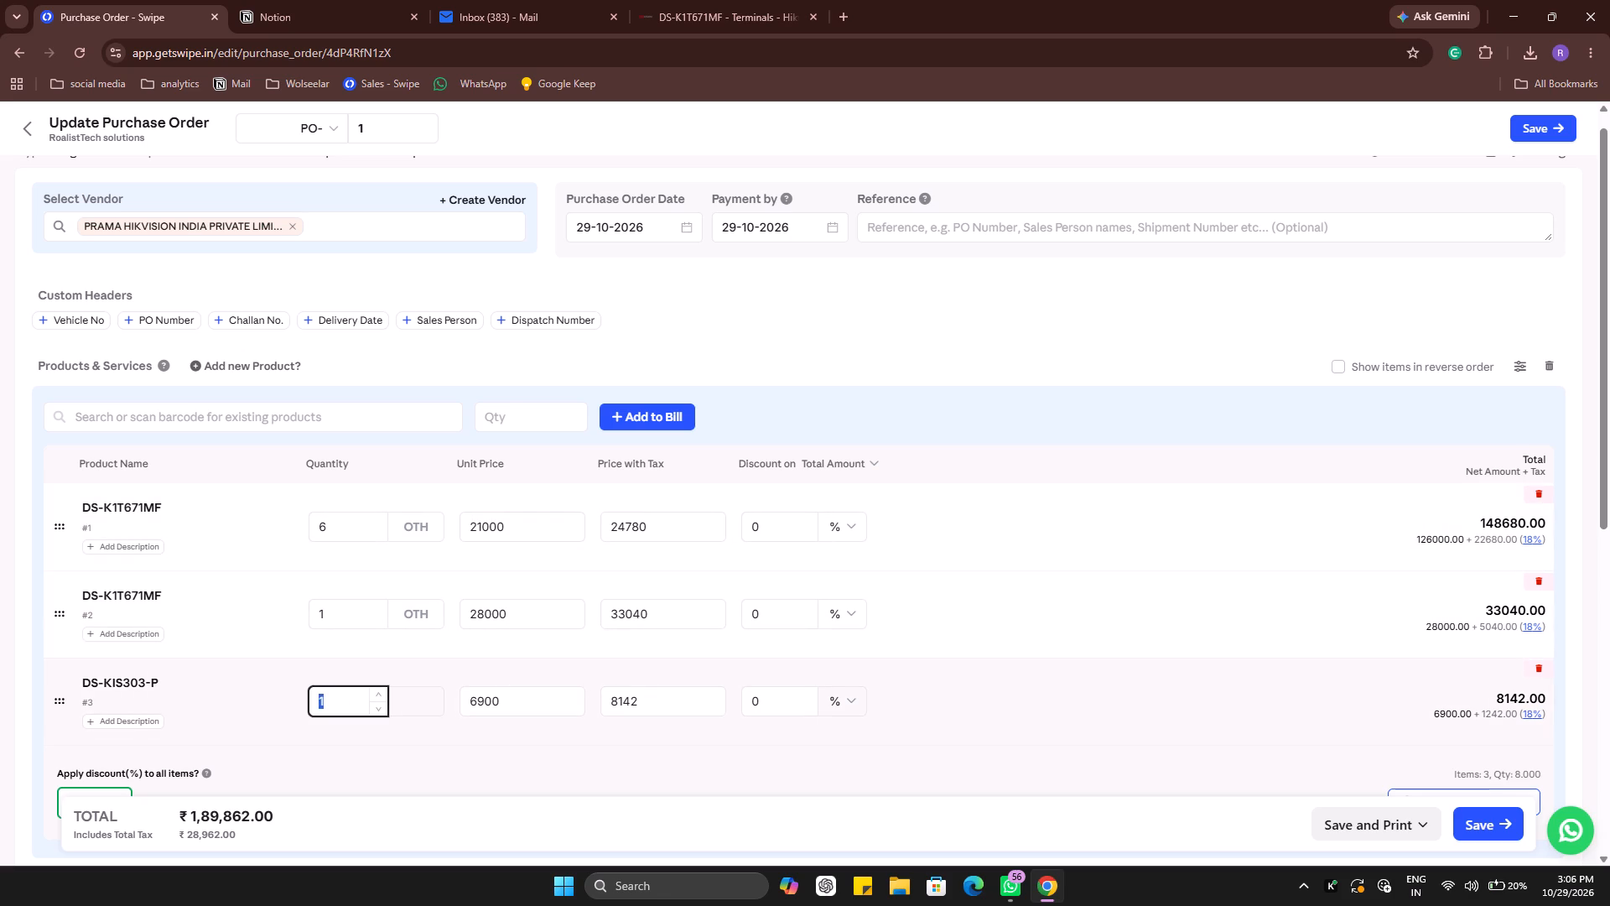
key("2")
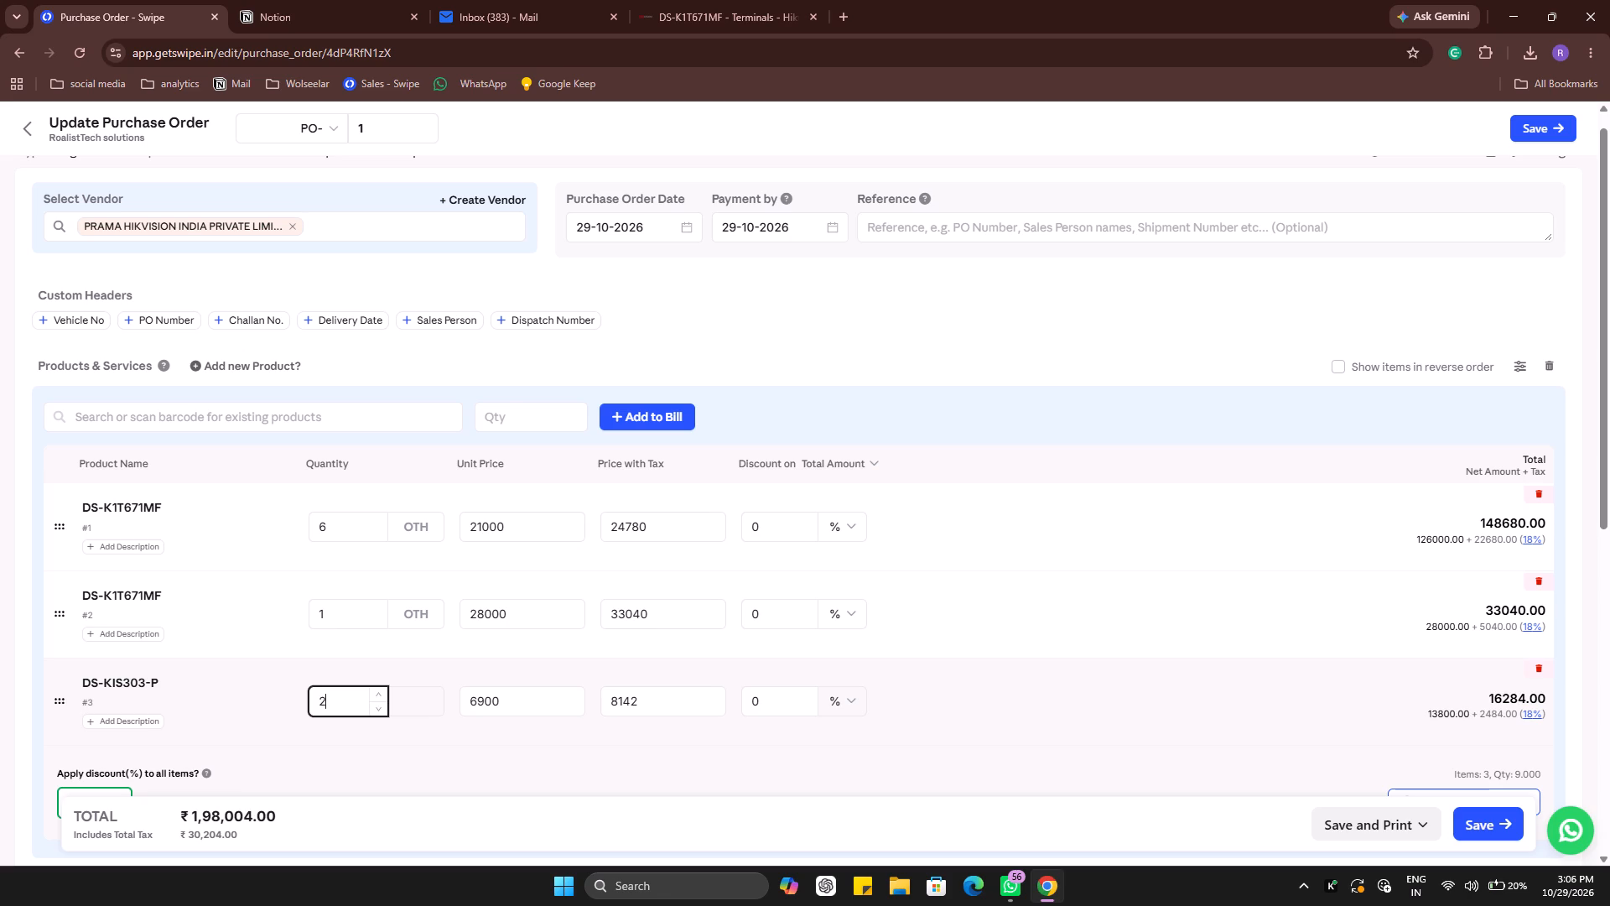
type("70")
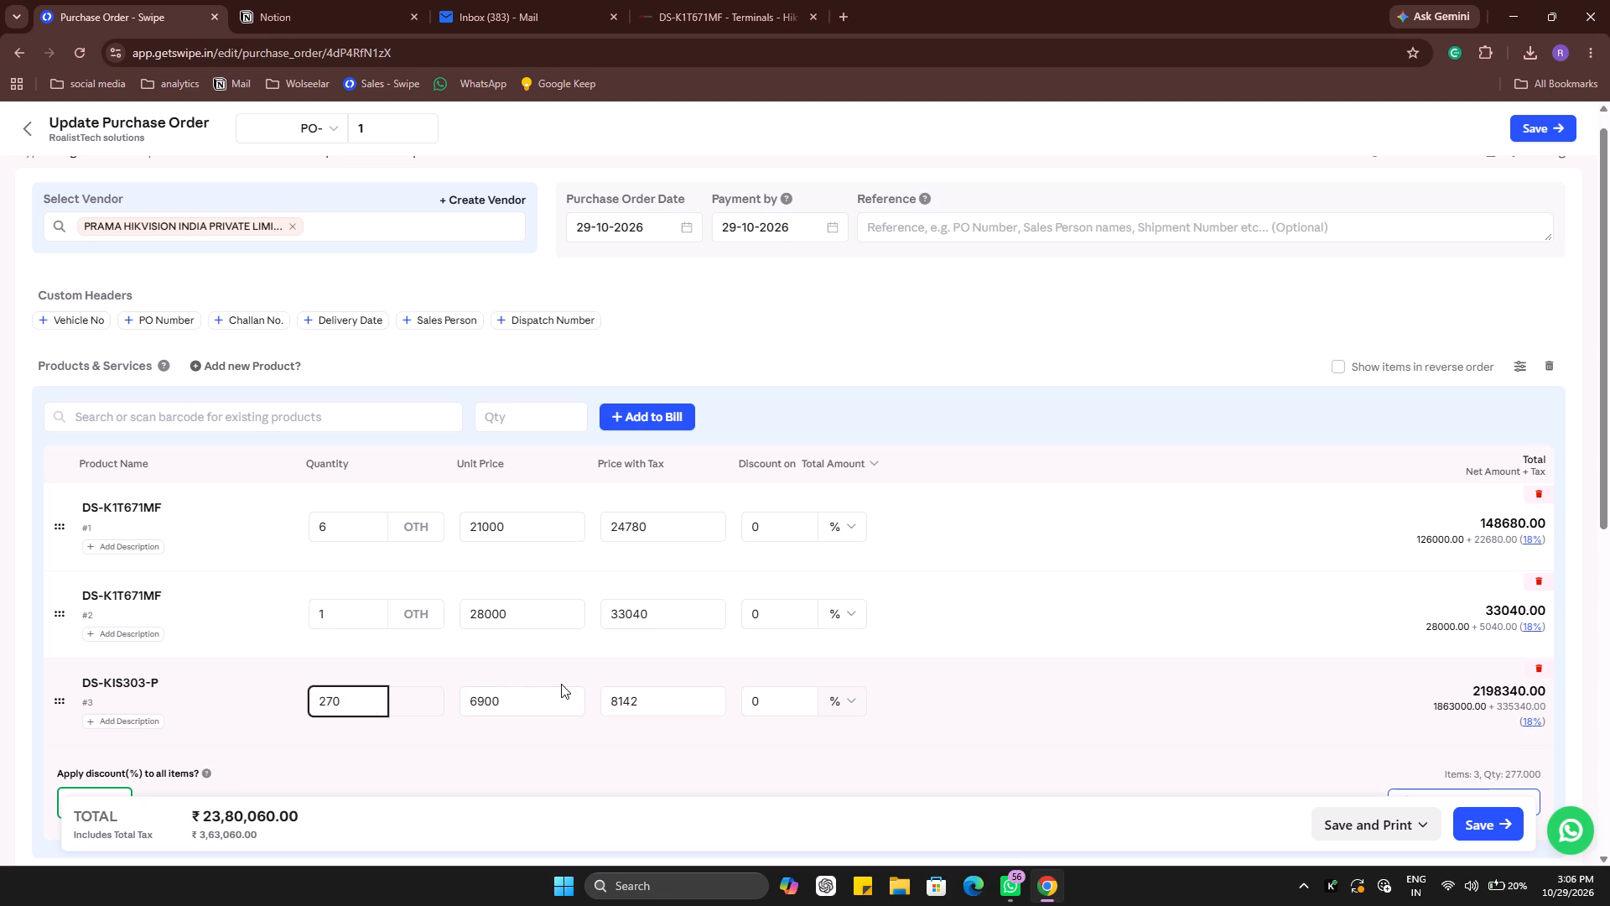
Set the unit price of the second DS-K1T671MF line to 16800 and re-enter 21000 for the first line.
left_click(545, 612)
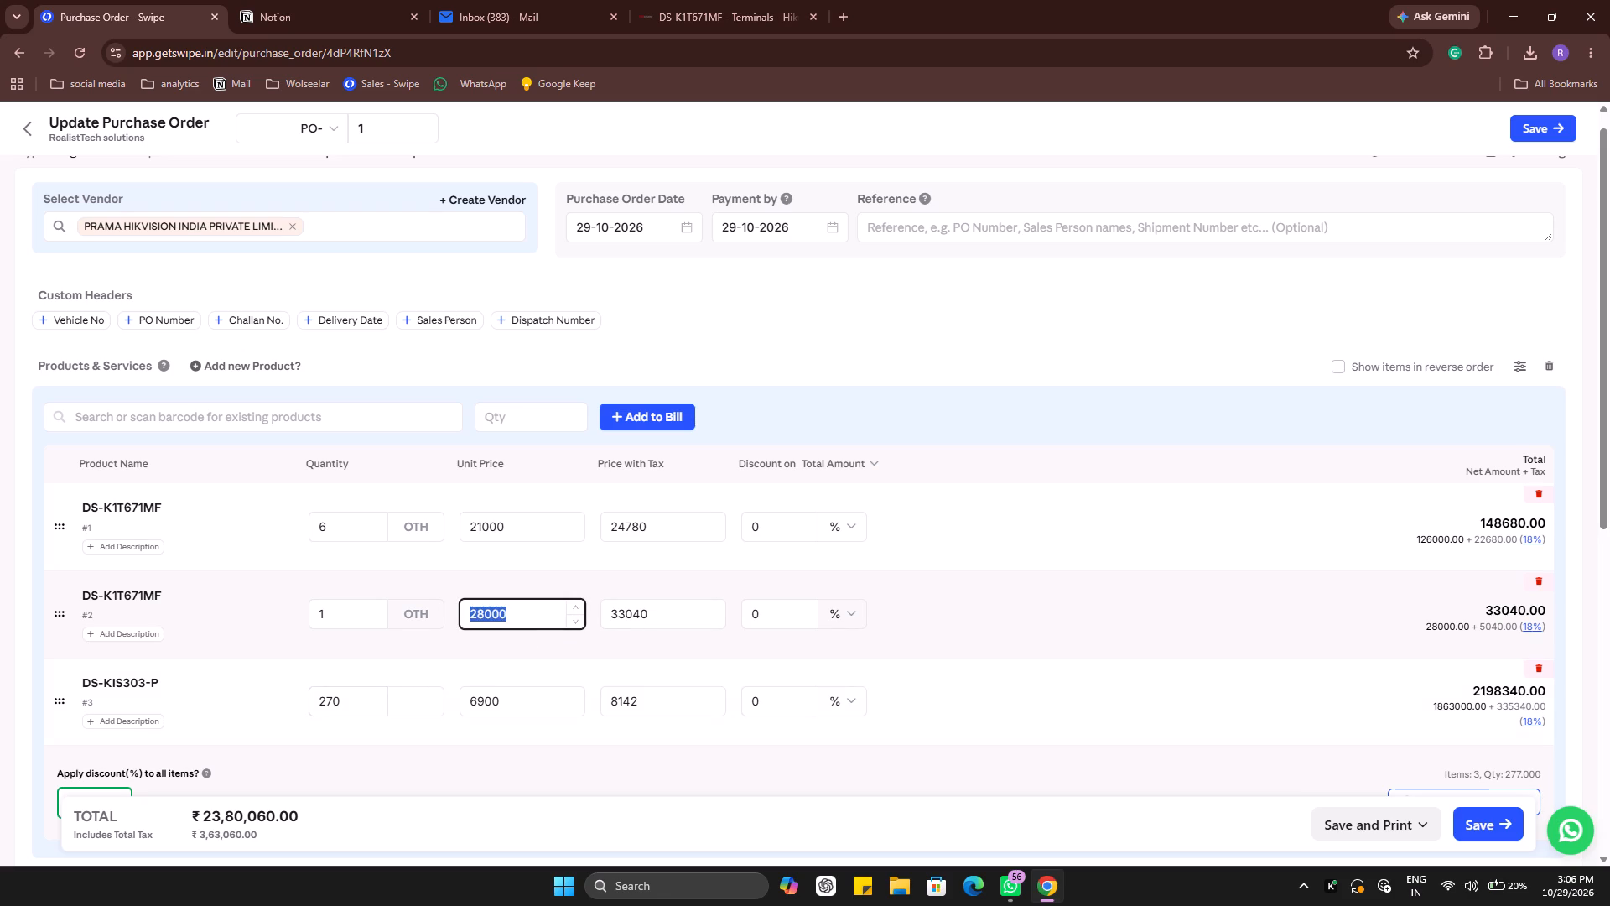
key("1")
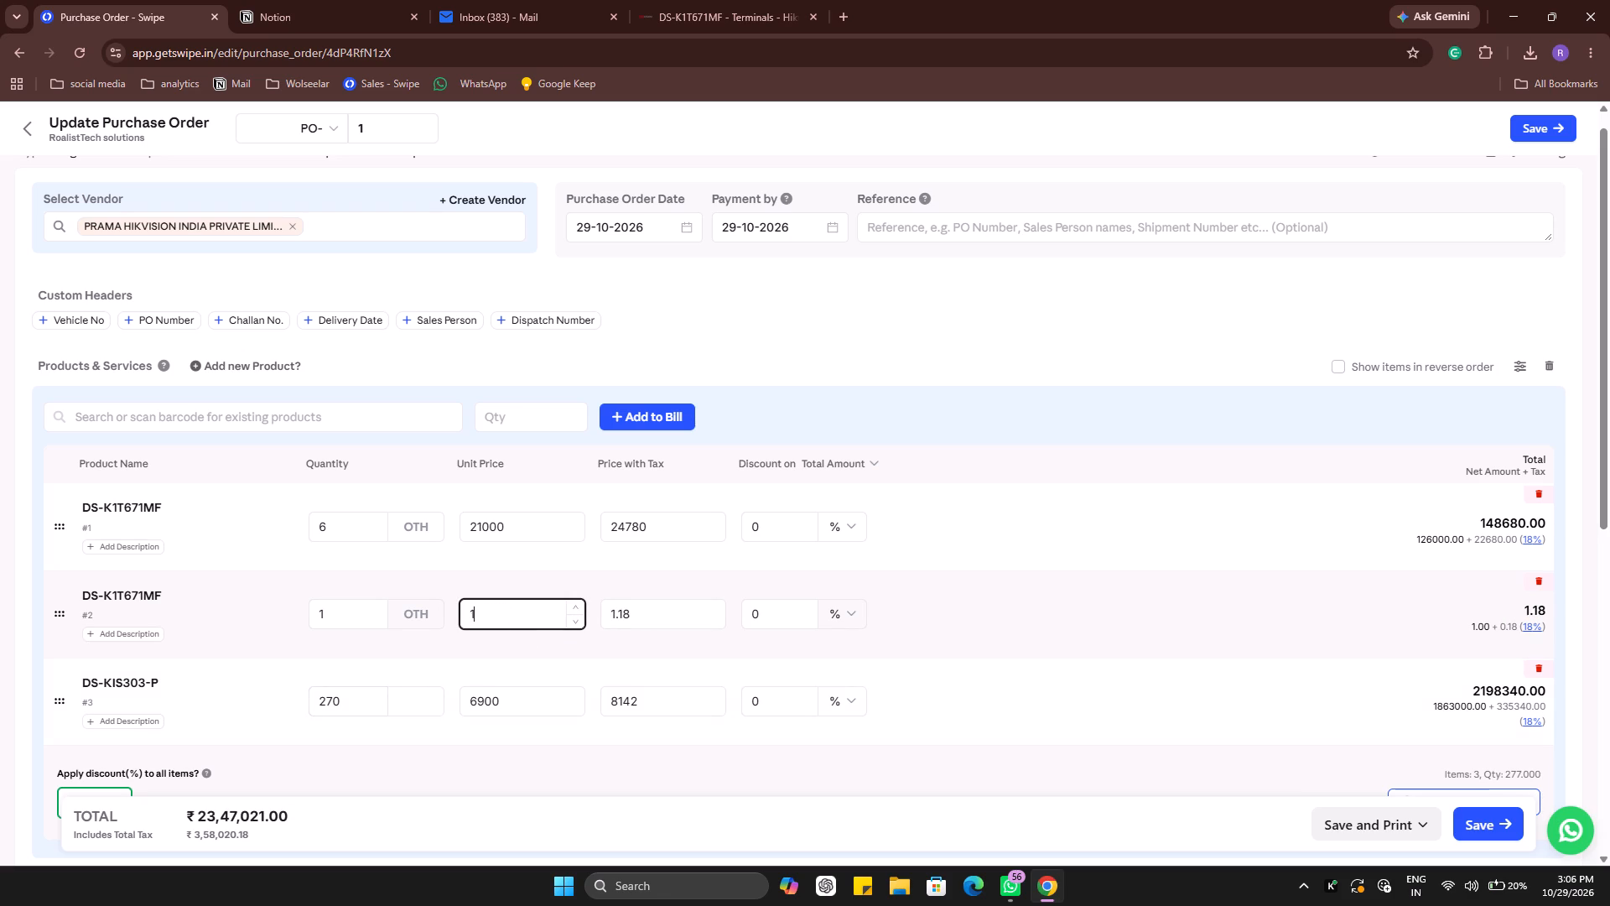
key("6")
type("800")
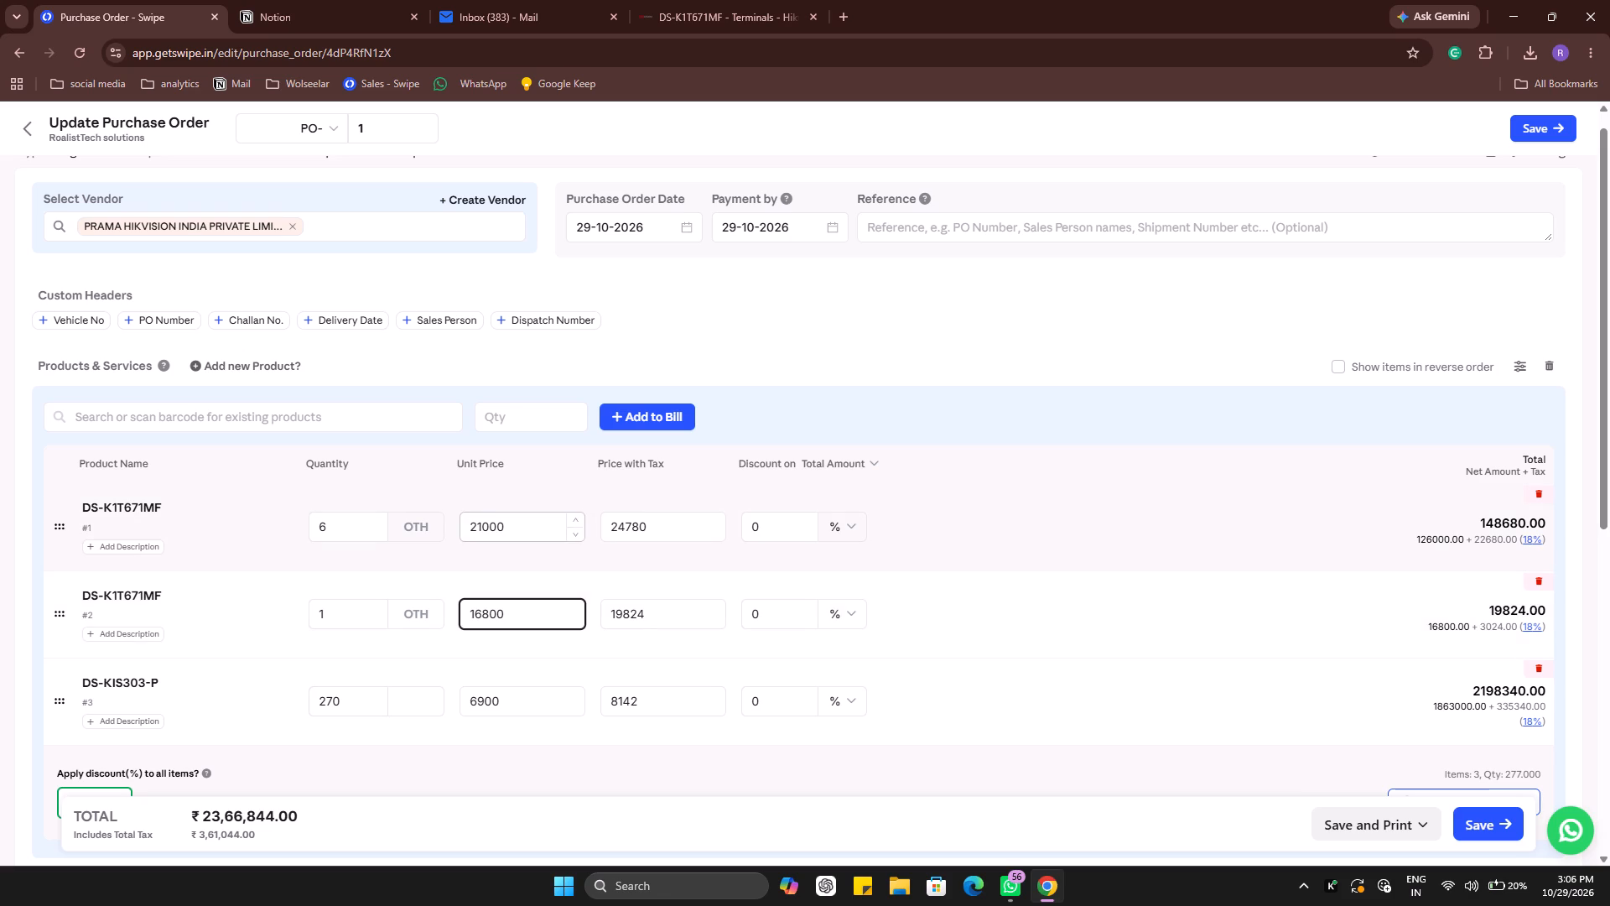
left_click(527, 527)
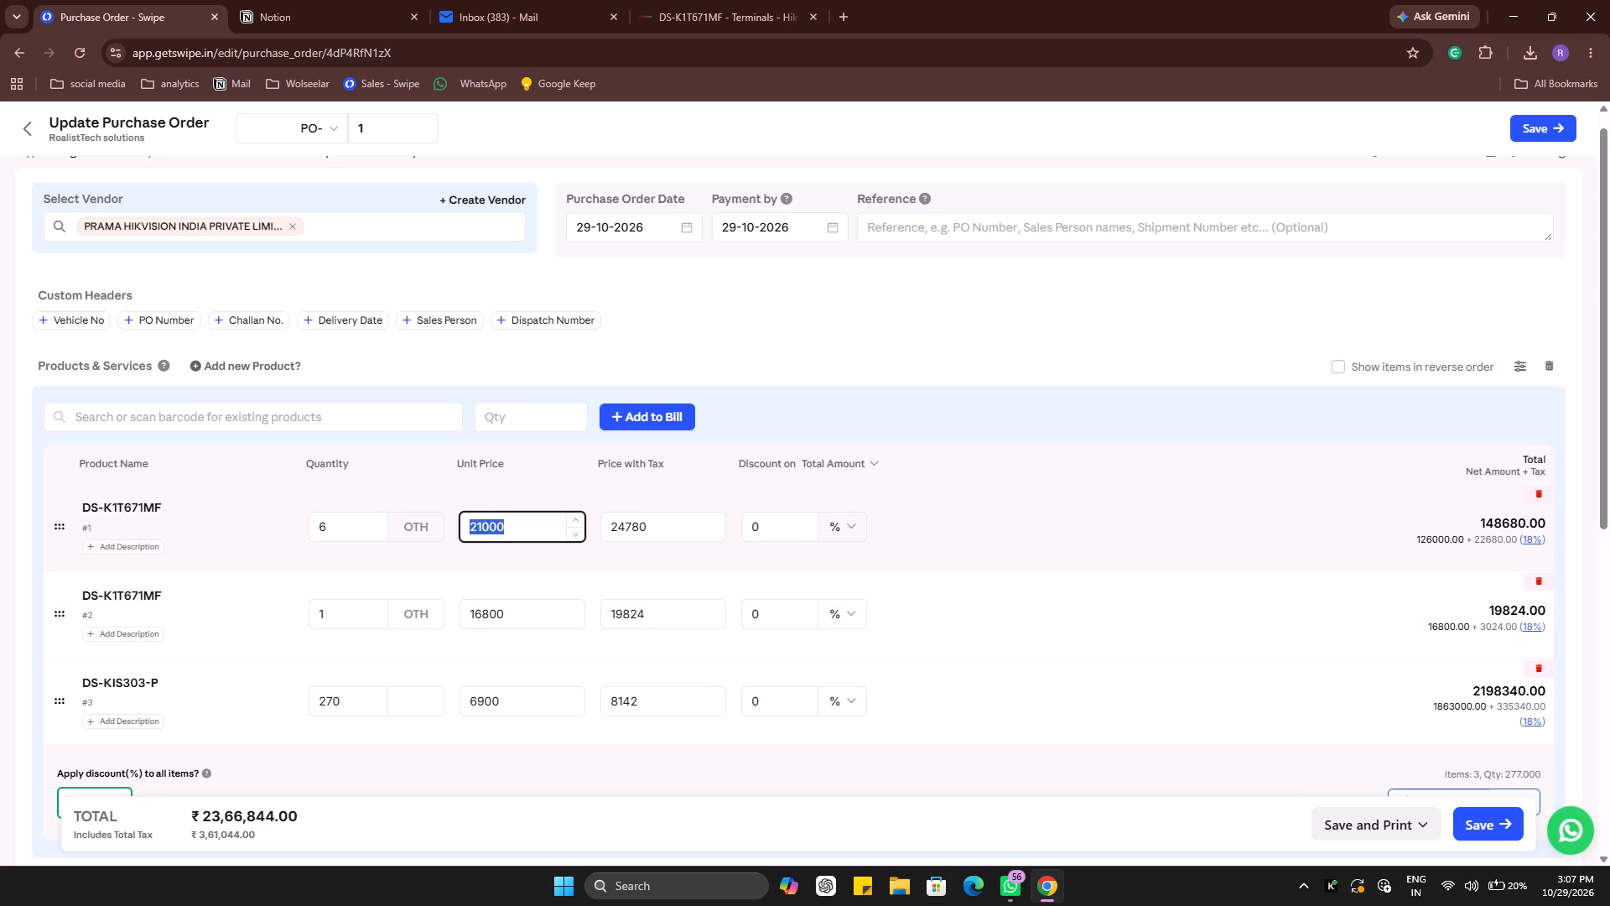
type("21")
type("000")
scroll(527, 527, "down", 1)
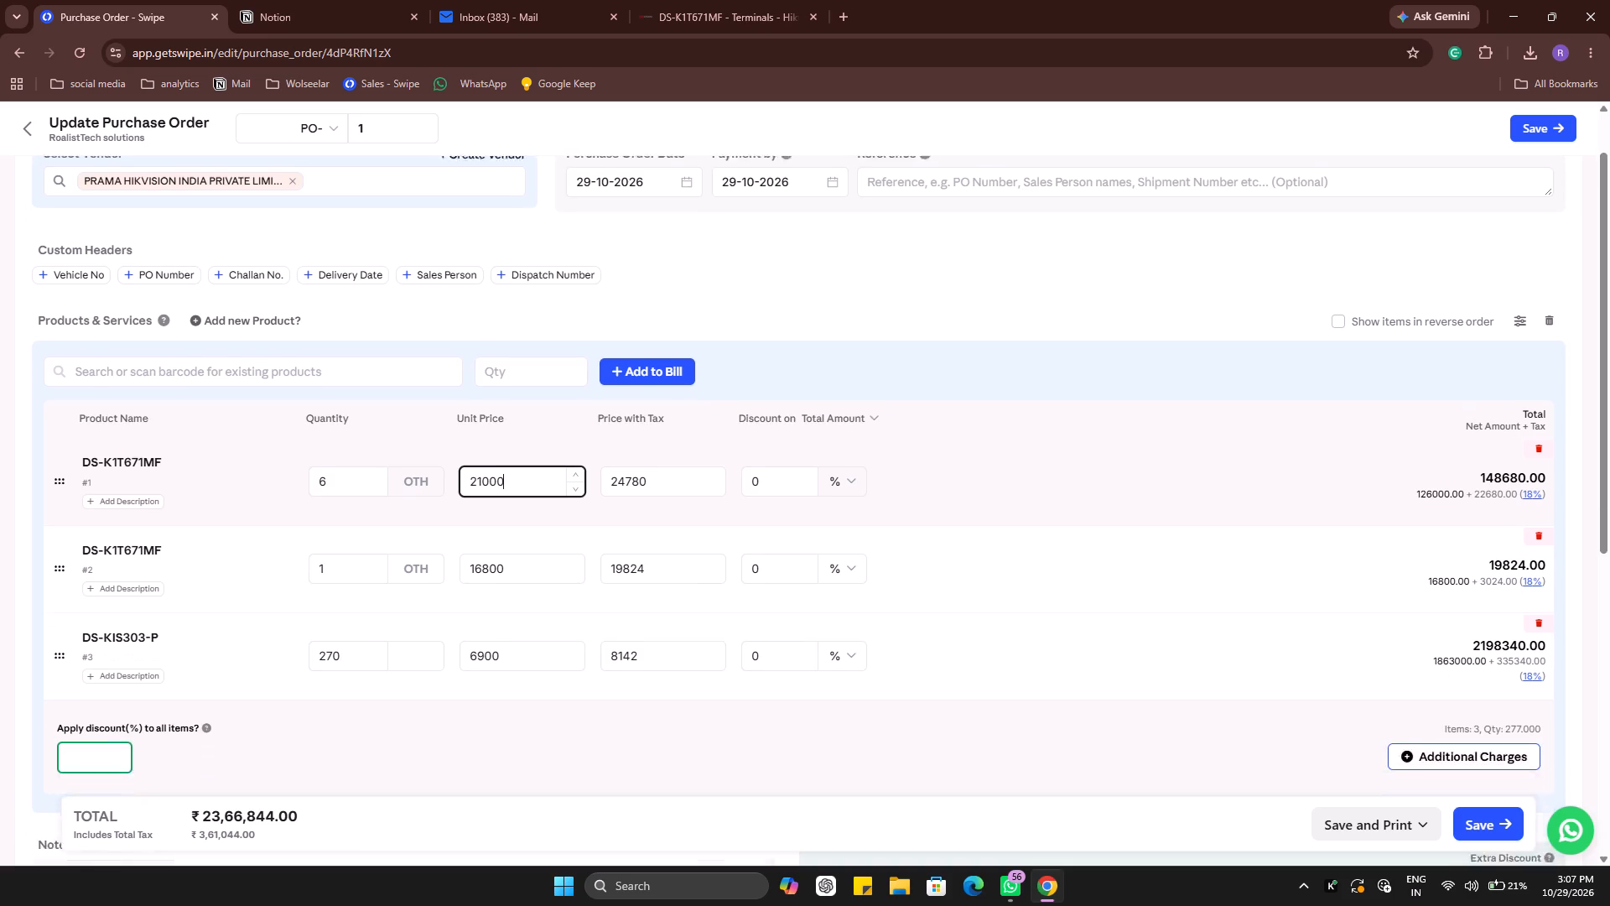
Review the line items and totals of purchase order PO-1, and save the updated order.
scroll(527, 527, "down", 4)
scroll(527, 527, "up", 1)
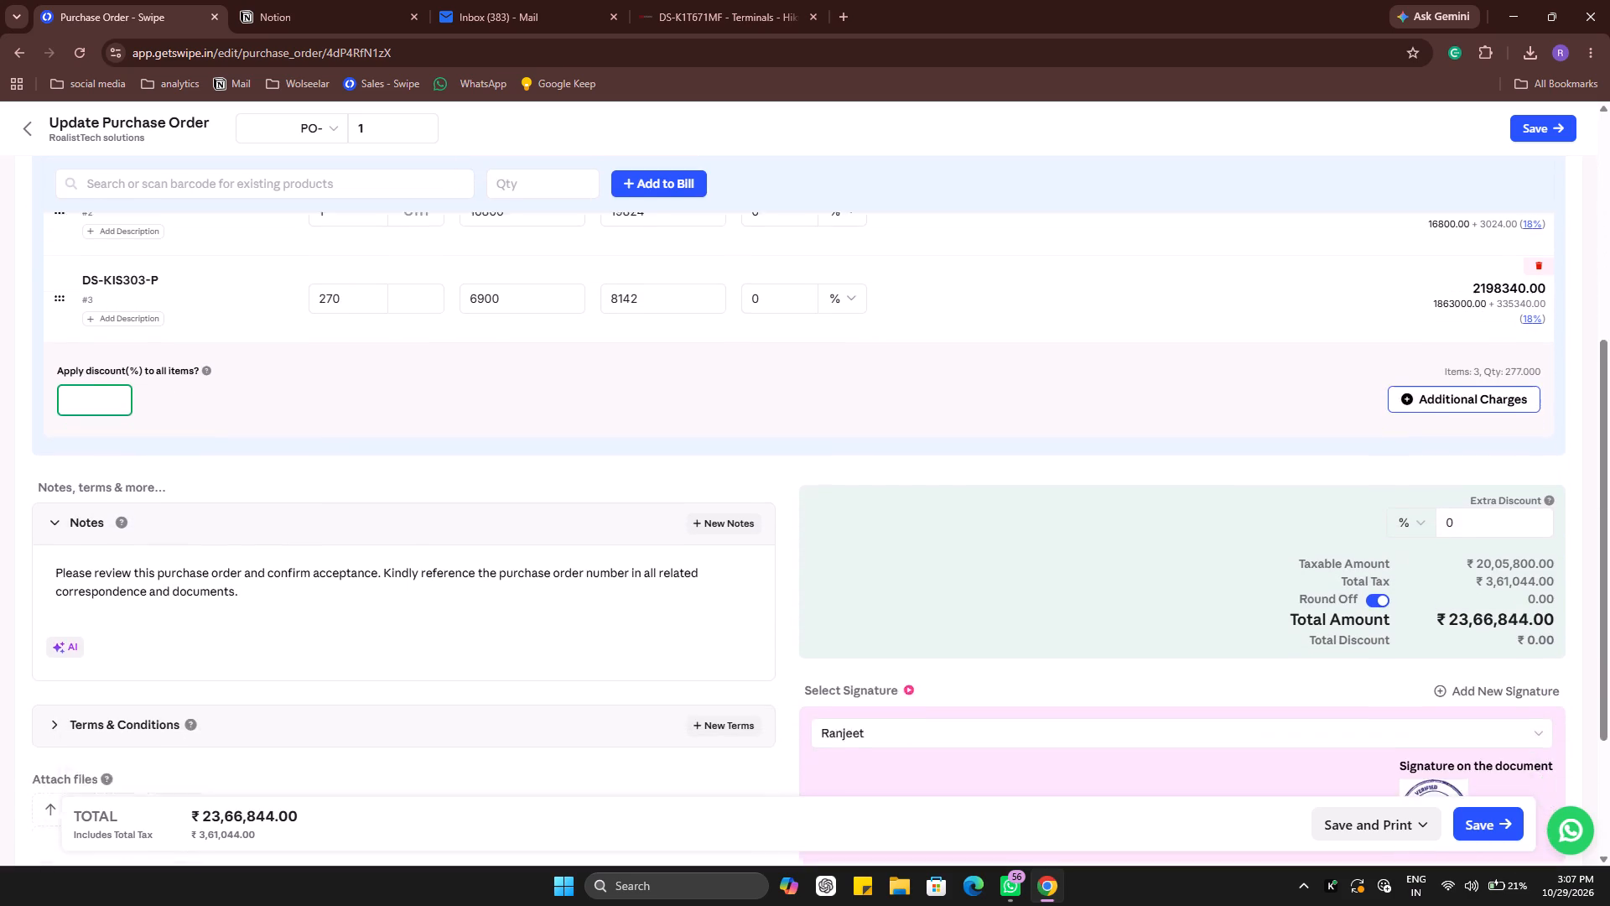
scroll(527, 527, "up", 1)
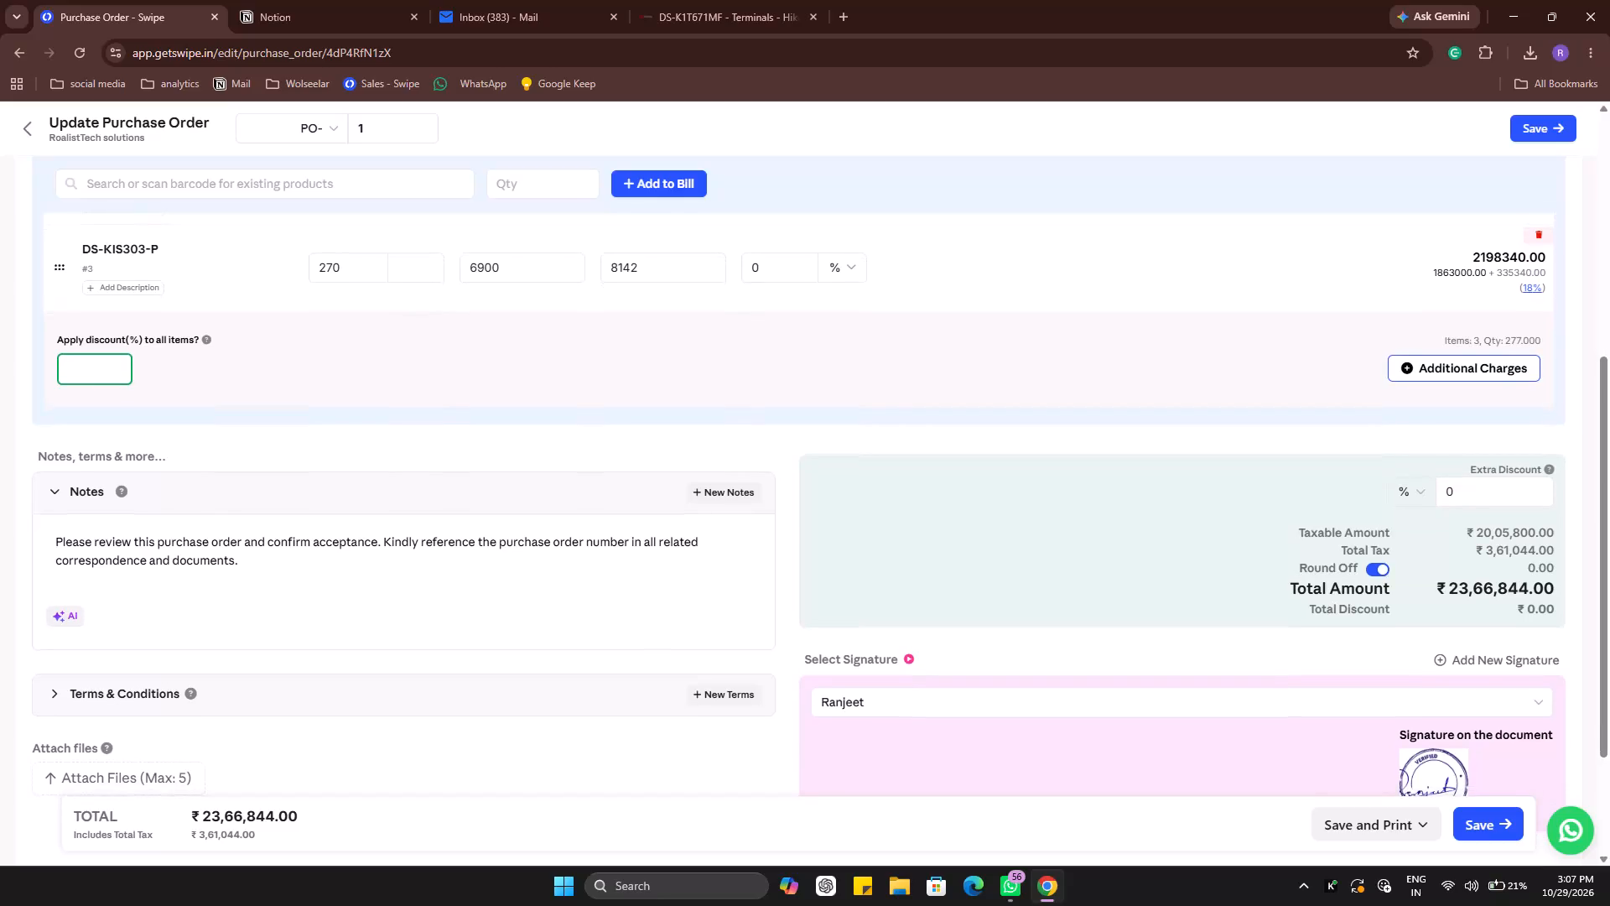
scroll(527, 527, "up", 2)
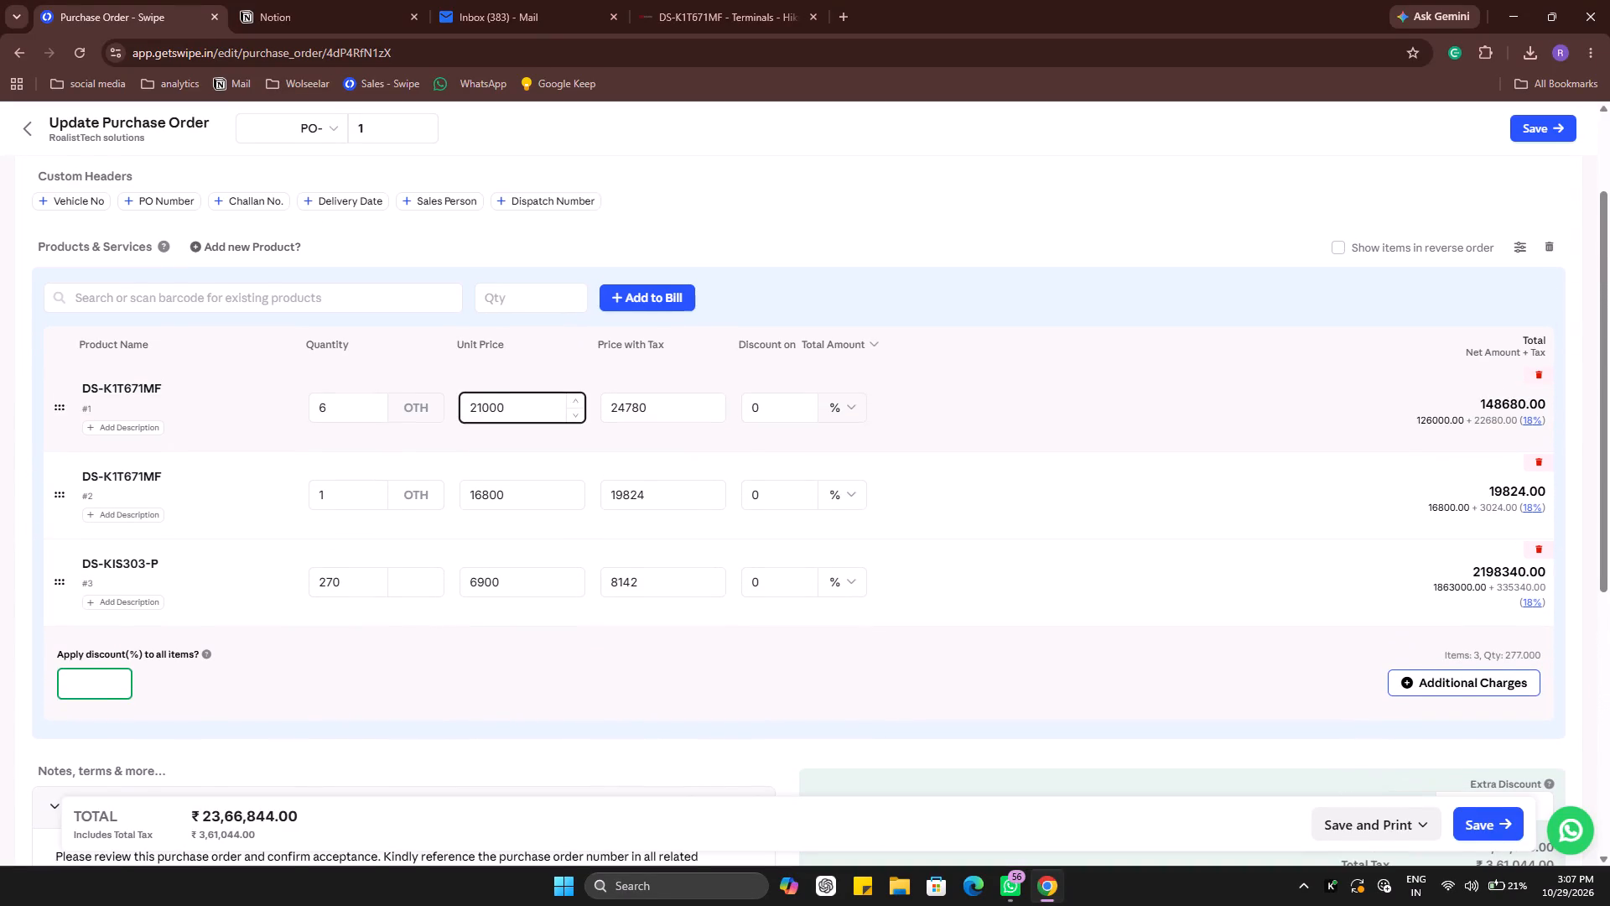
scroll(696, 638, "down", 1)
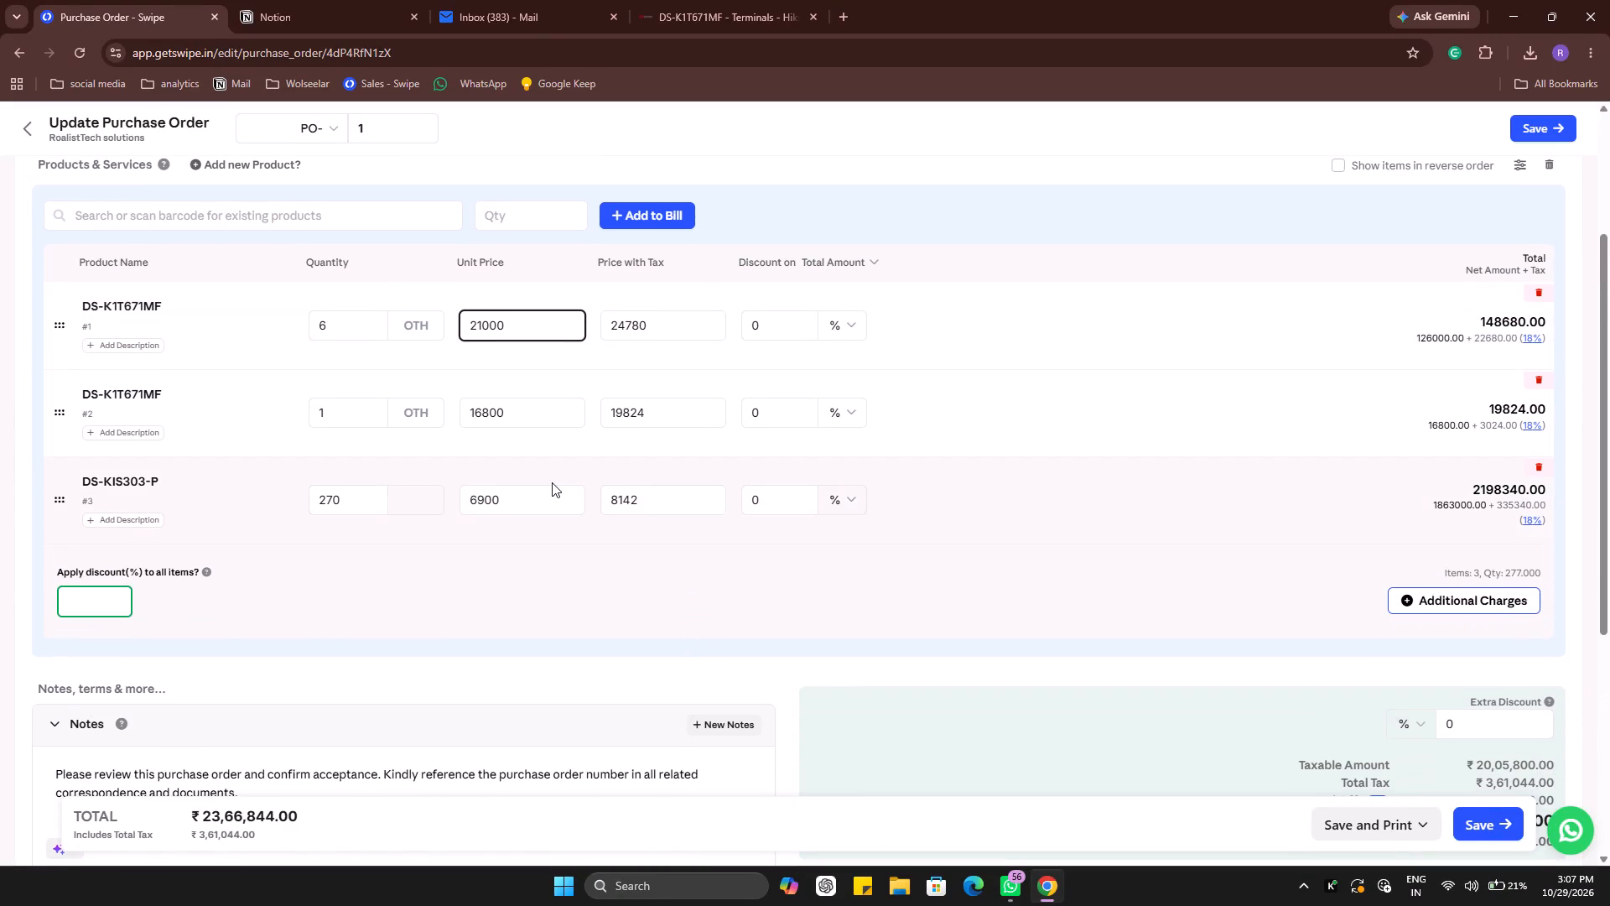
scroll(552, 482, "down", 5)
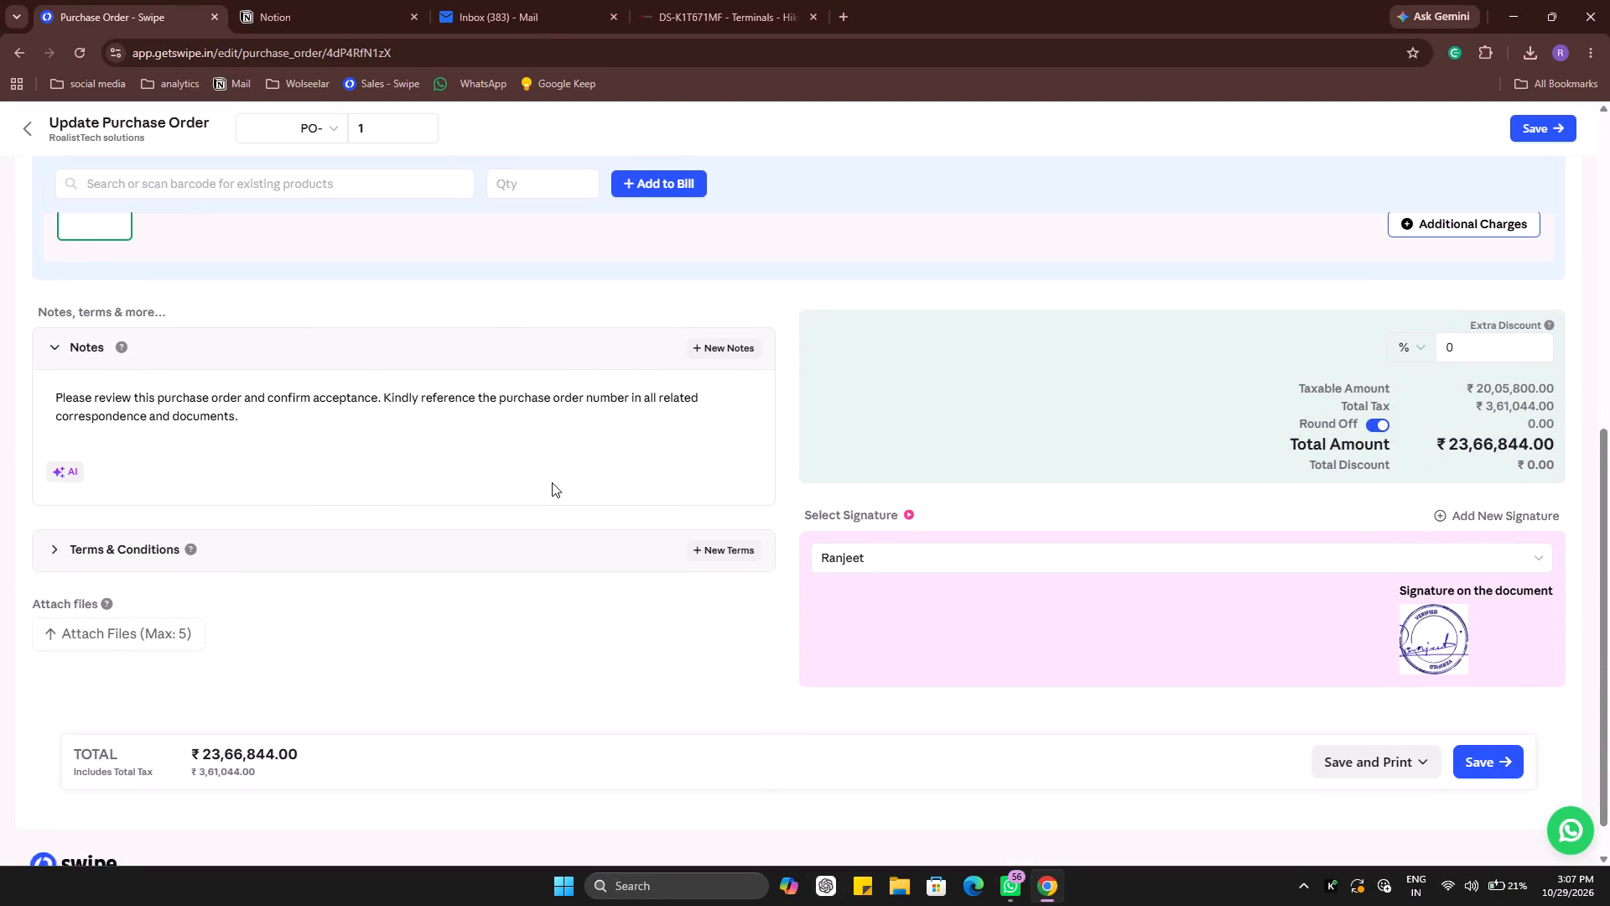
scroll(552, 482, "down", 1)
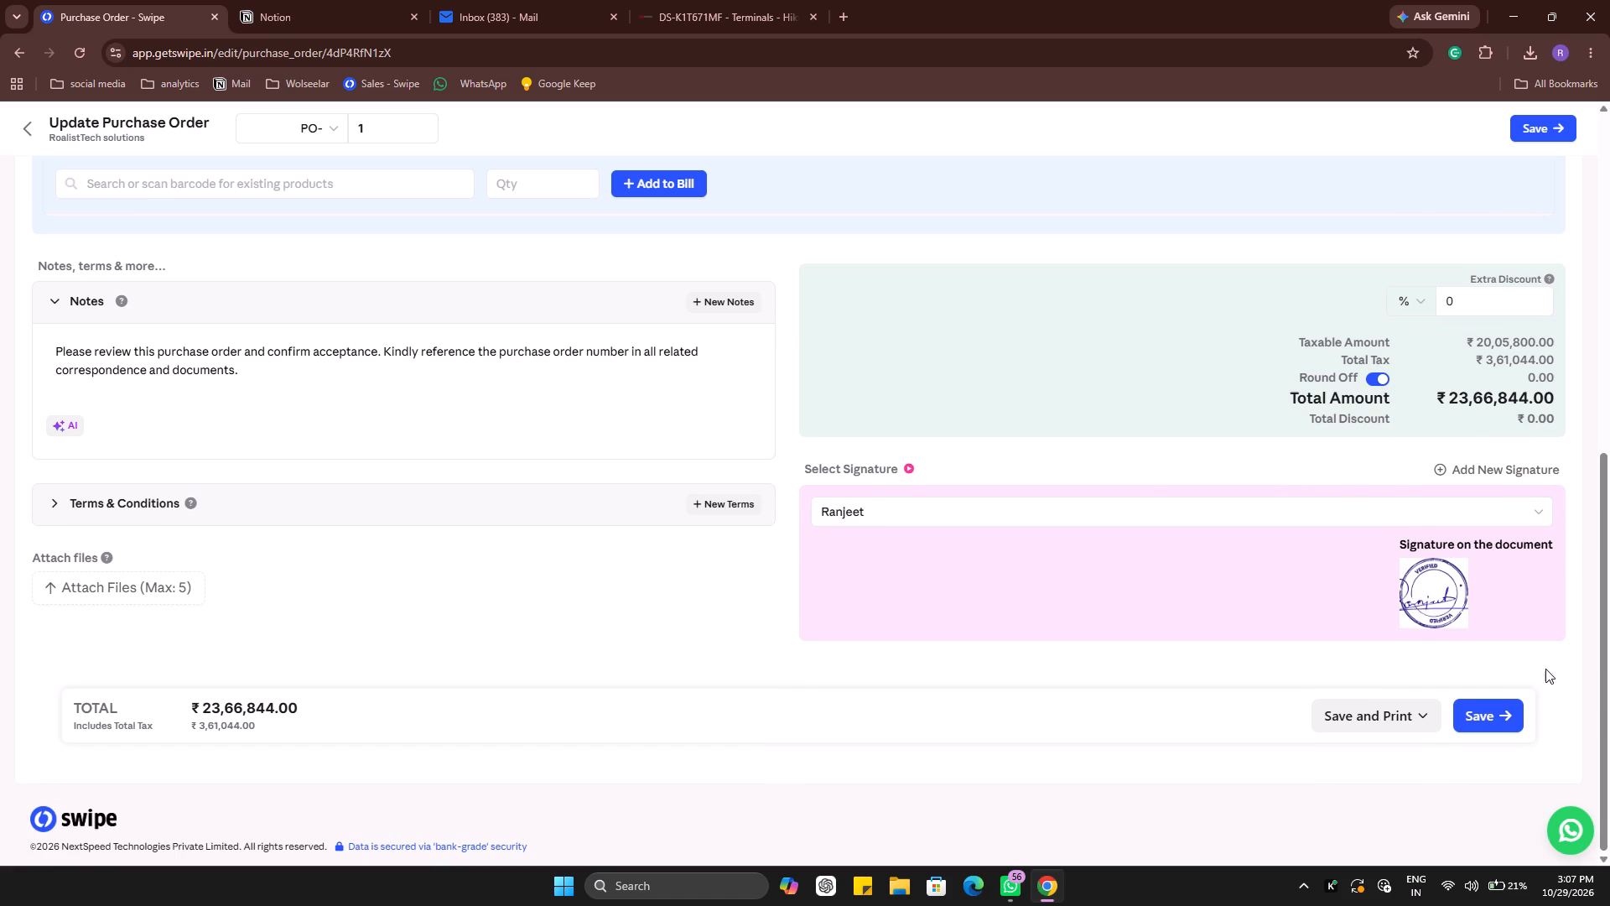
left_click(1490, 714)
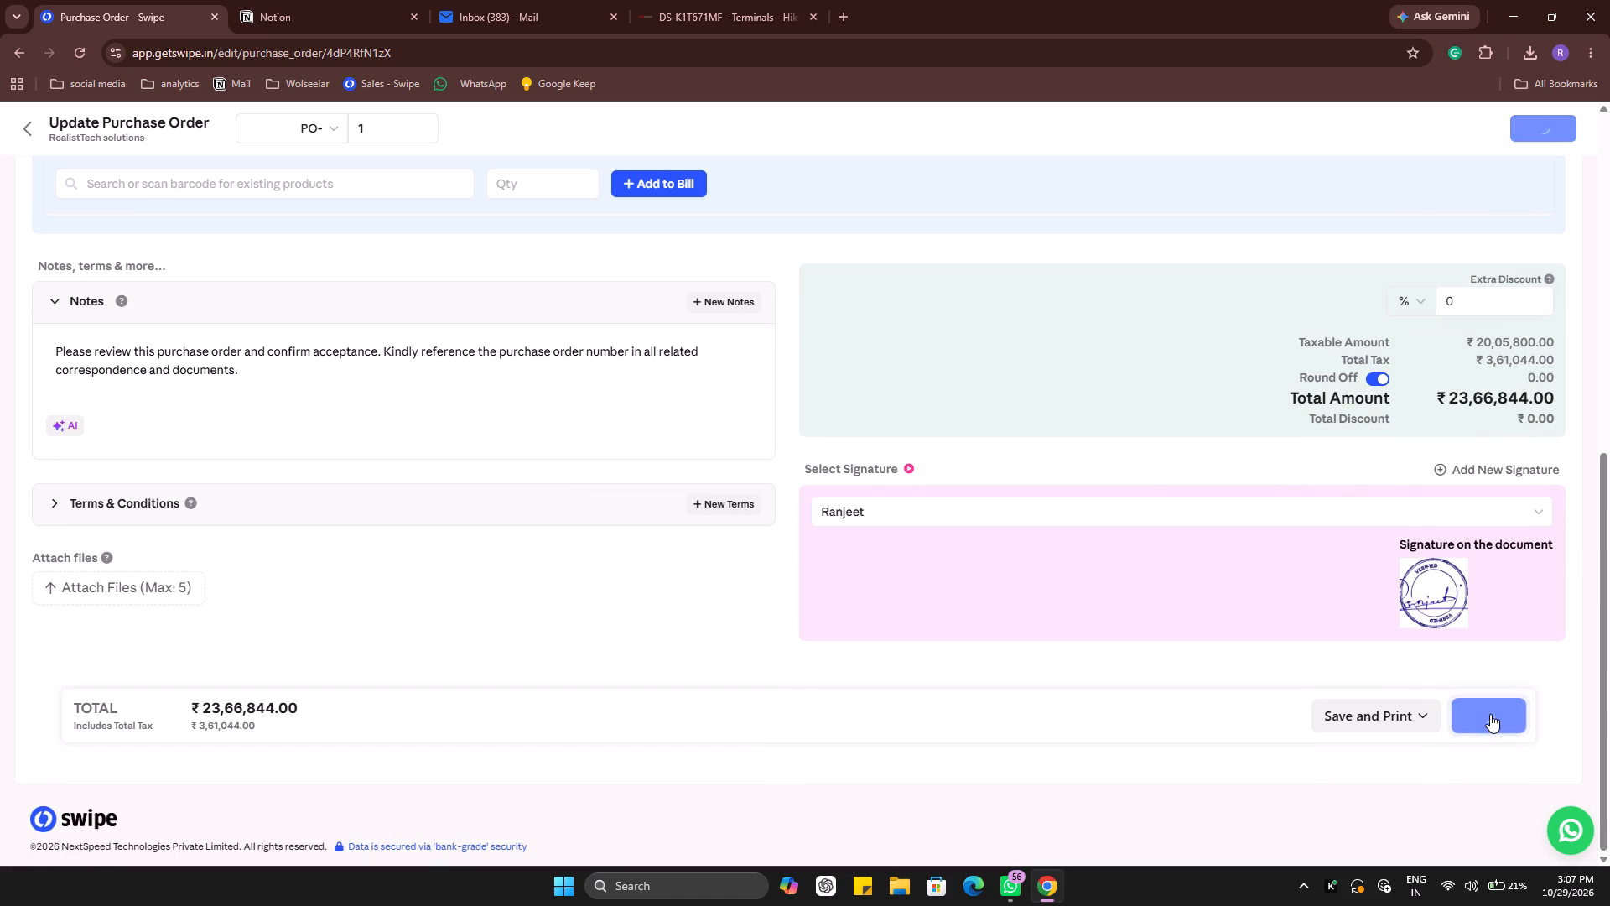
Download the document of purchase order PO-1 from the purchase orders list.
scroll(1490, 714, "up", 1)
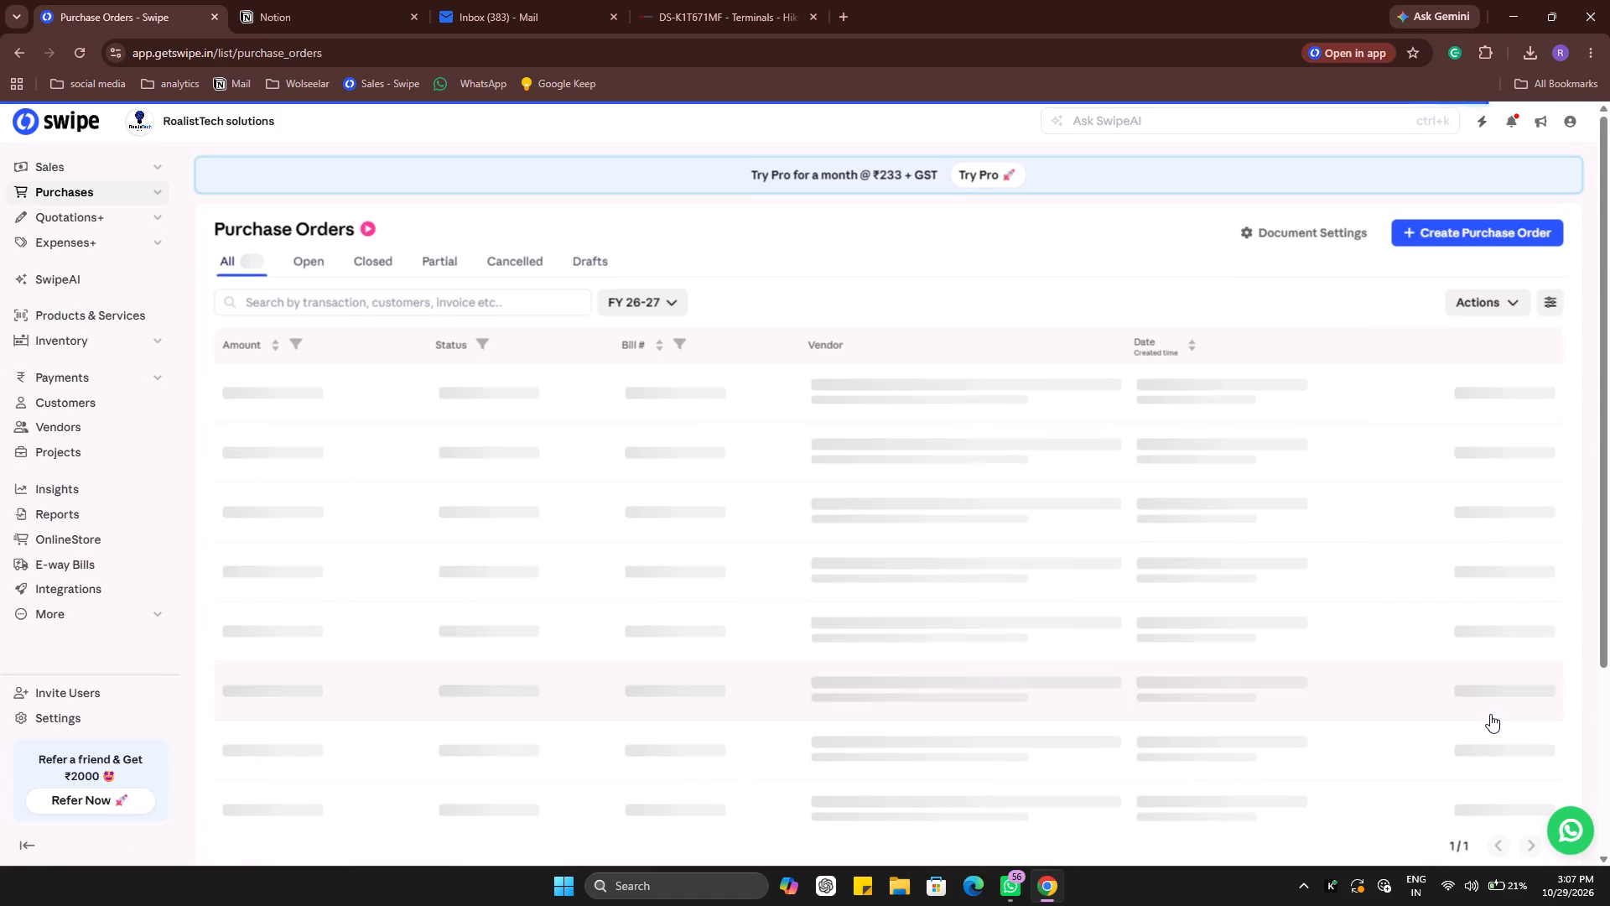
left_click(1546, 399)
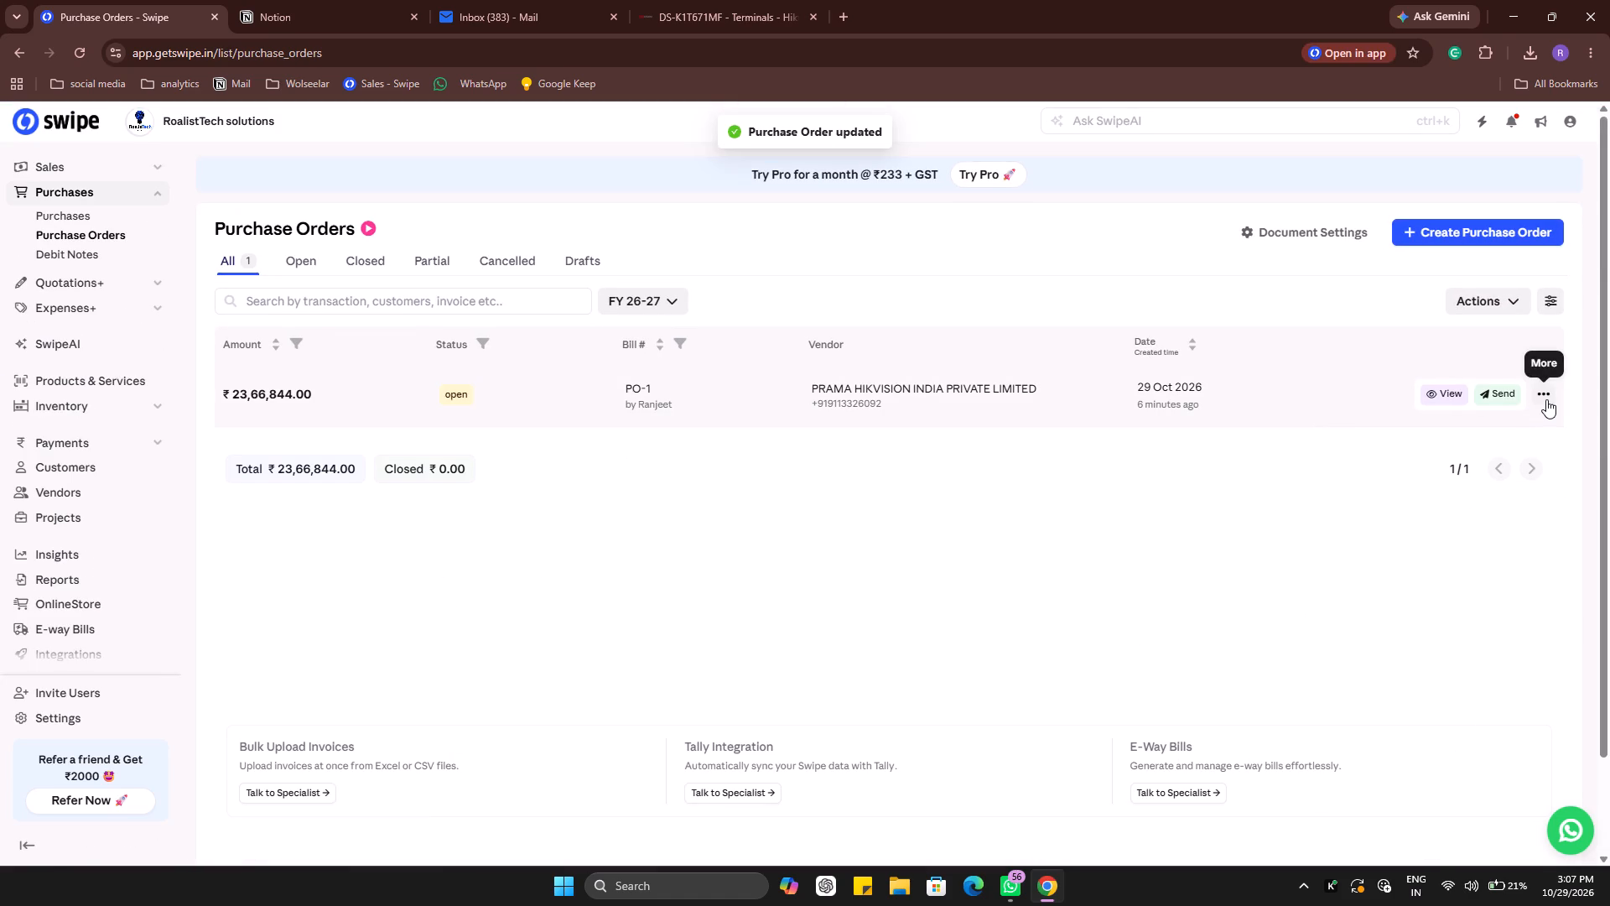
left_click(1423, 454)
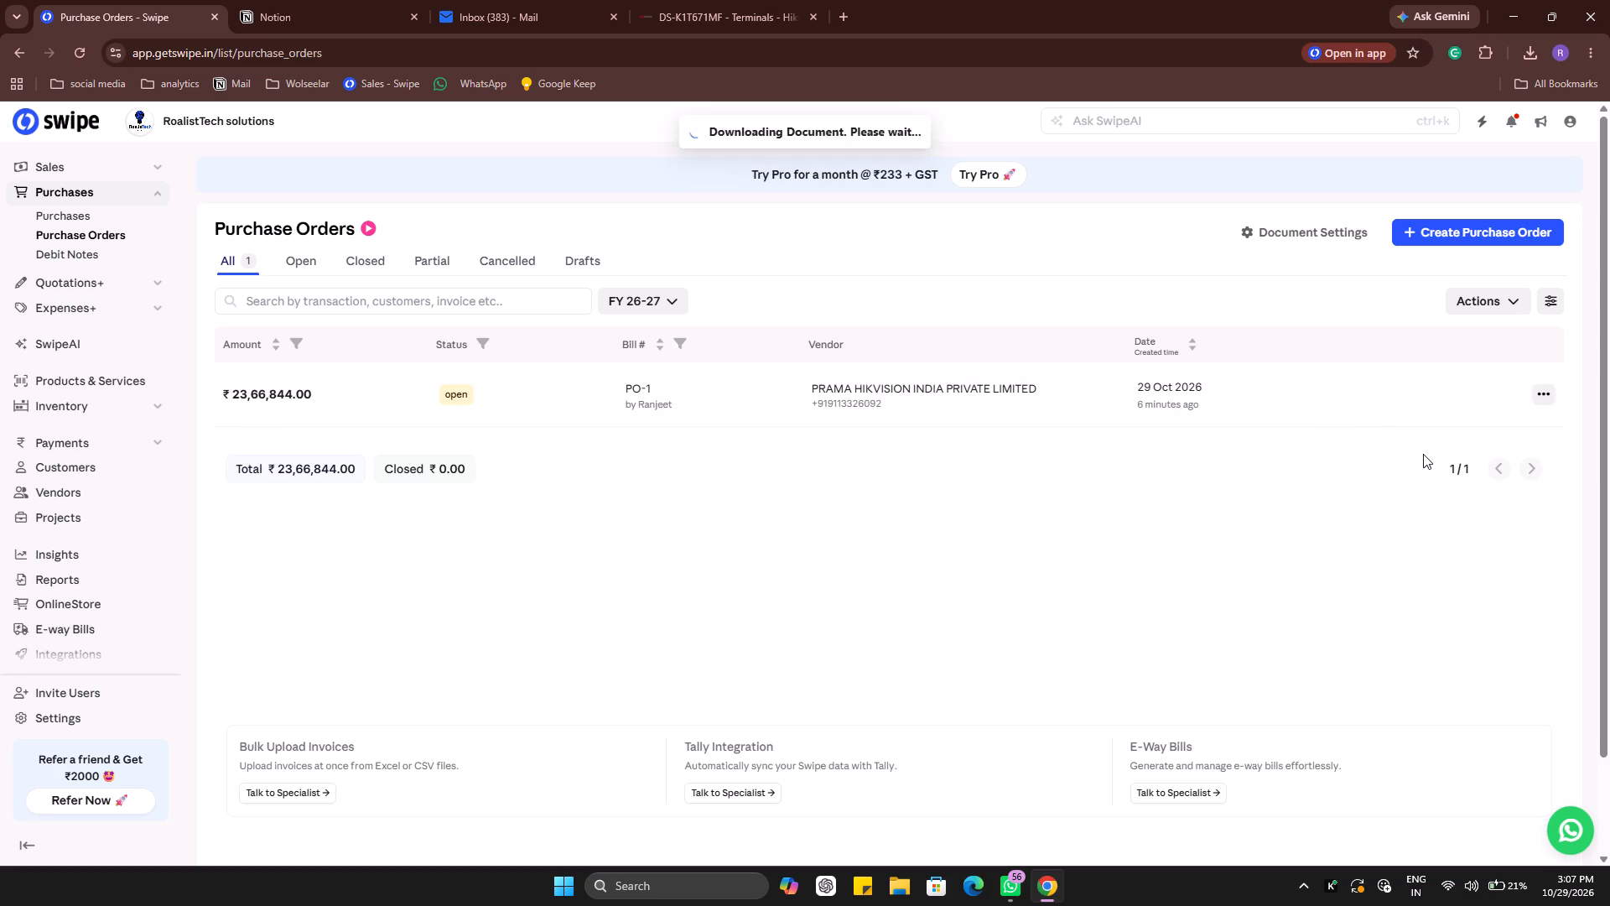
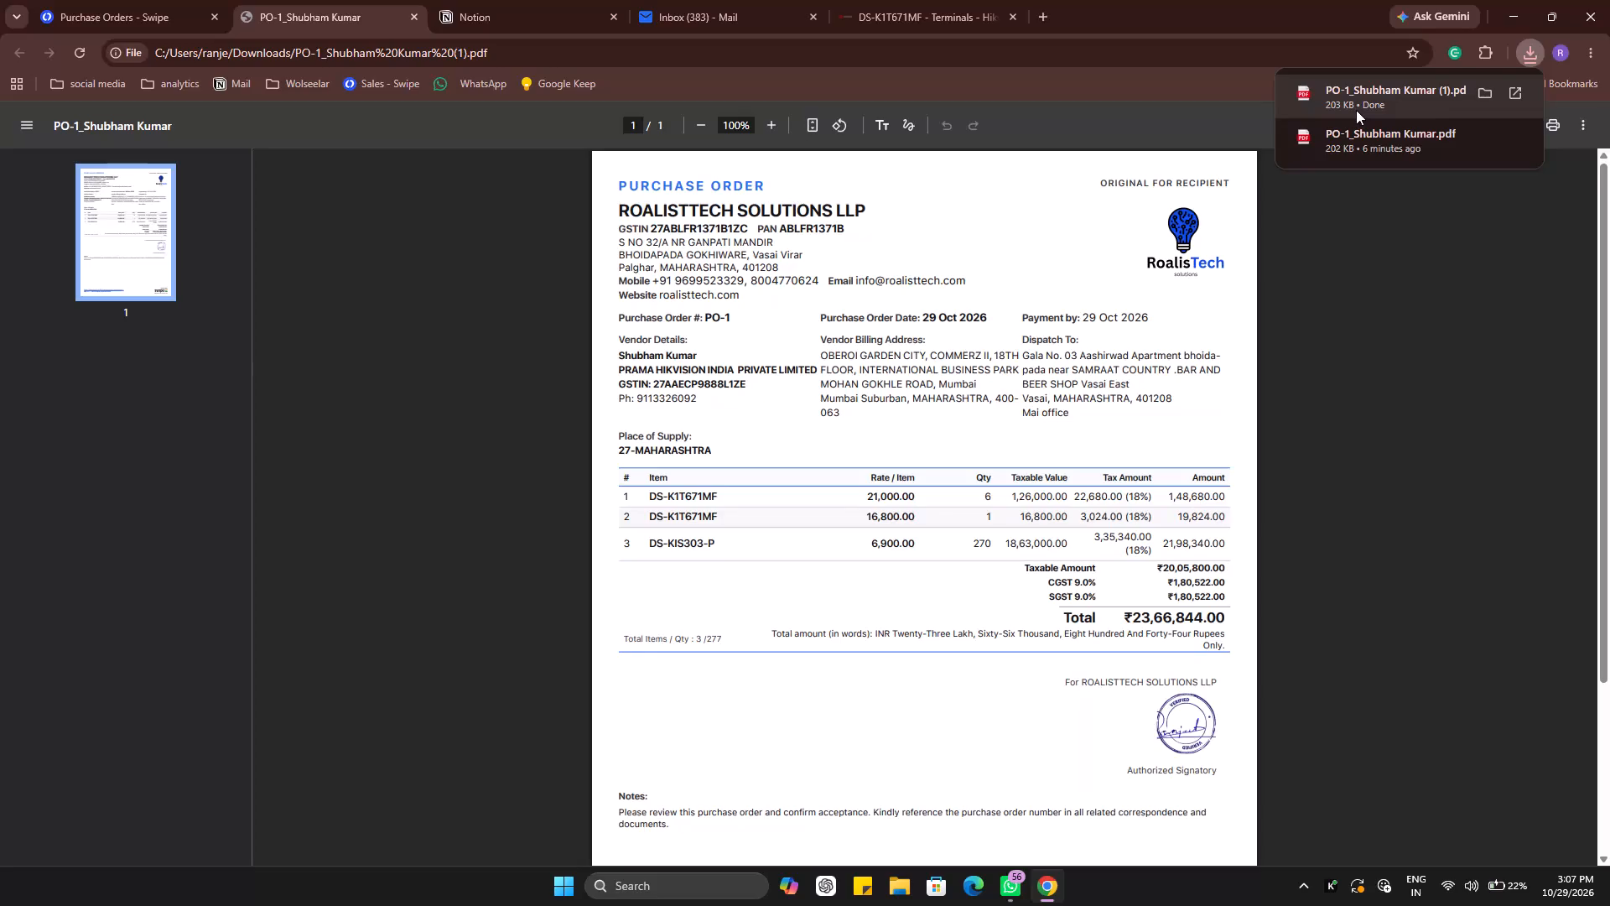
Pick up the newest downloaded PDF of purchase order PO-1 from the recent downloads to transfer it.
left_click(1356, 110)
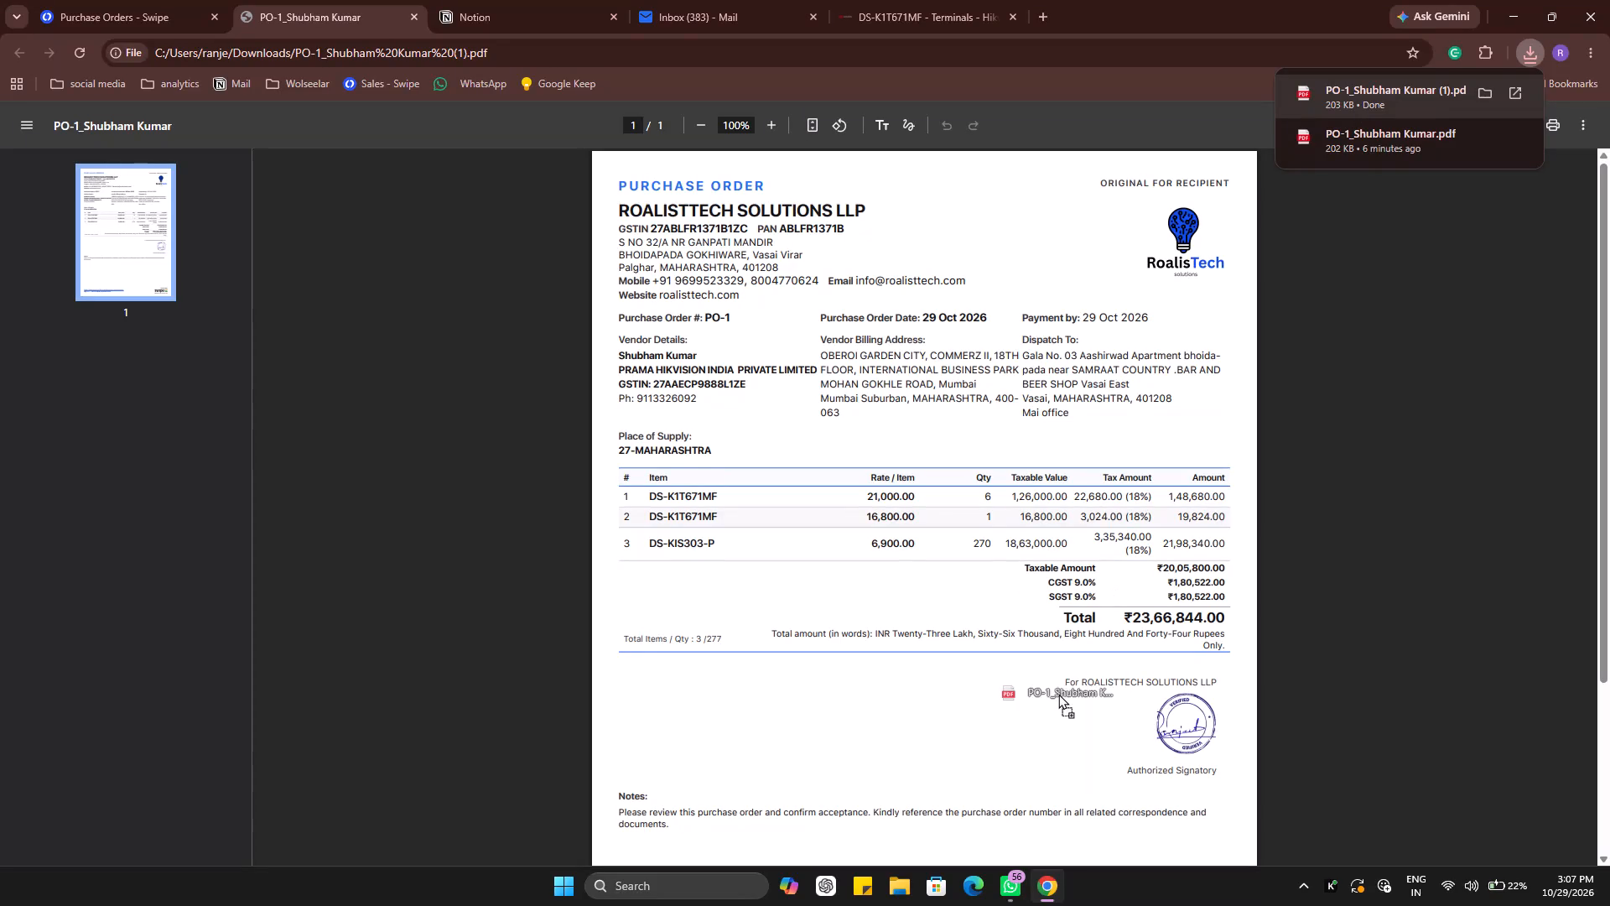
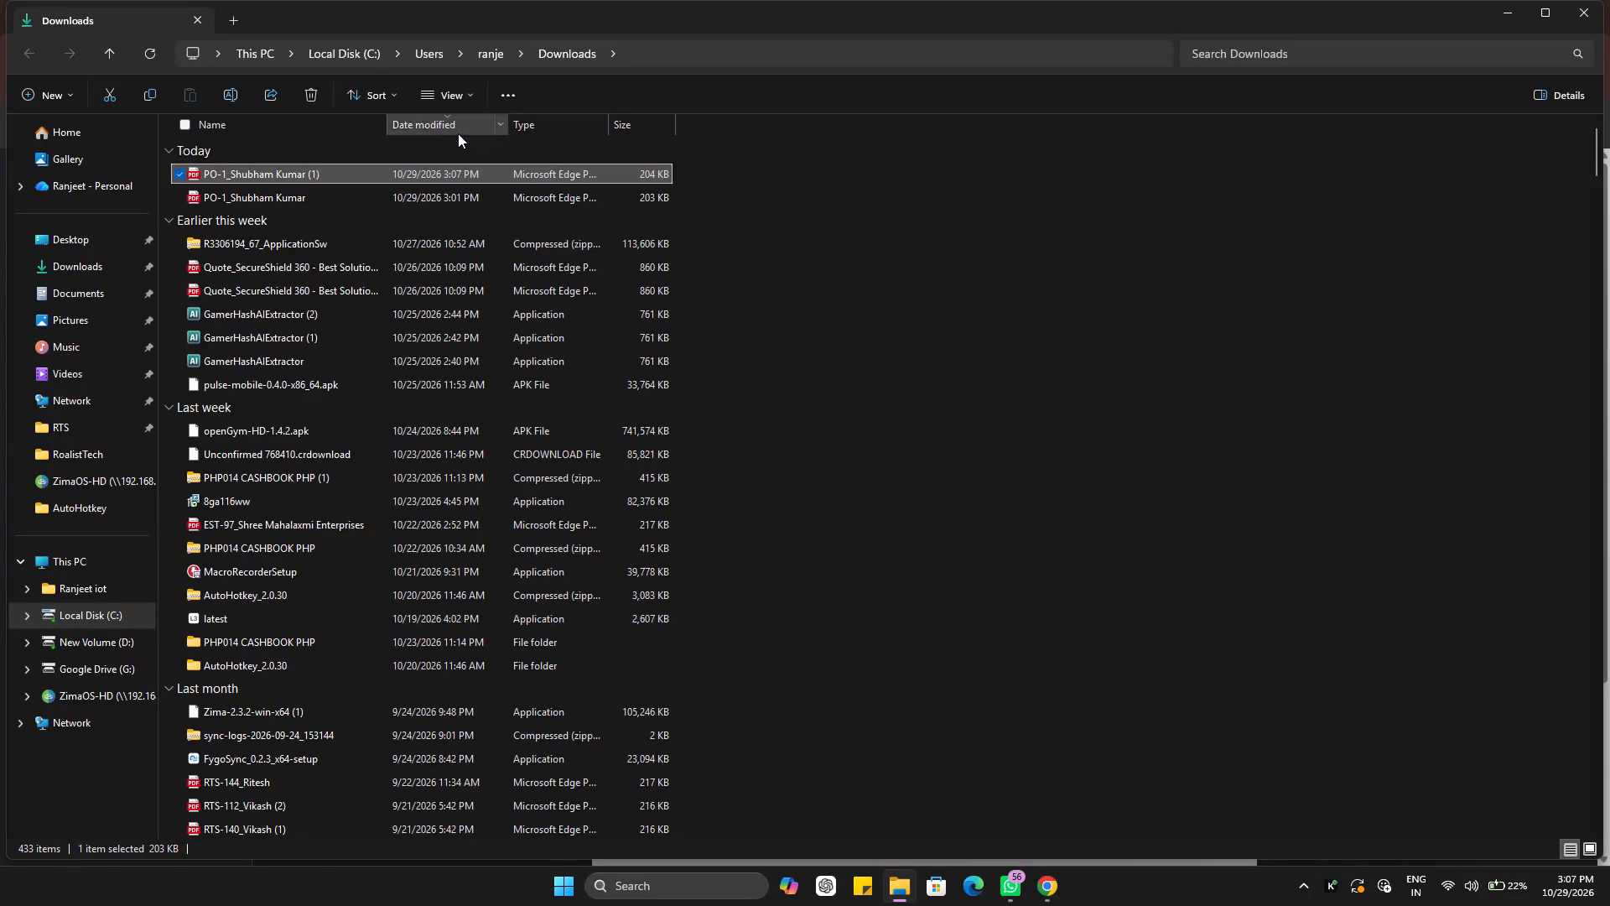
Copy the newest PO-1 purchase order PDF, the one marked (1), from the Downloads folder.
key("ctrl+c")
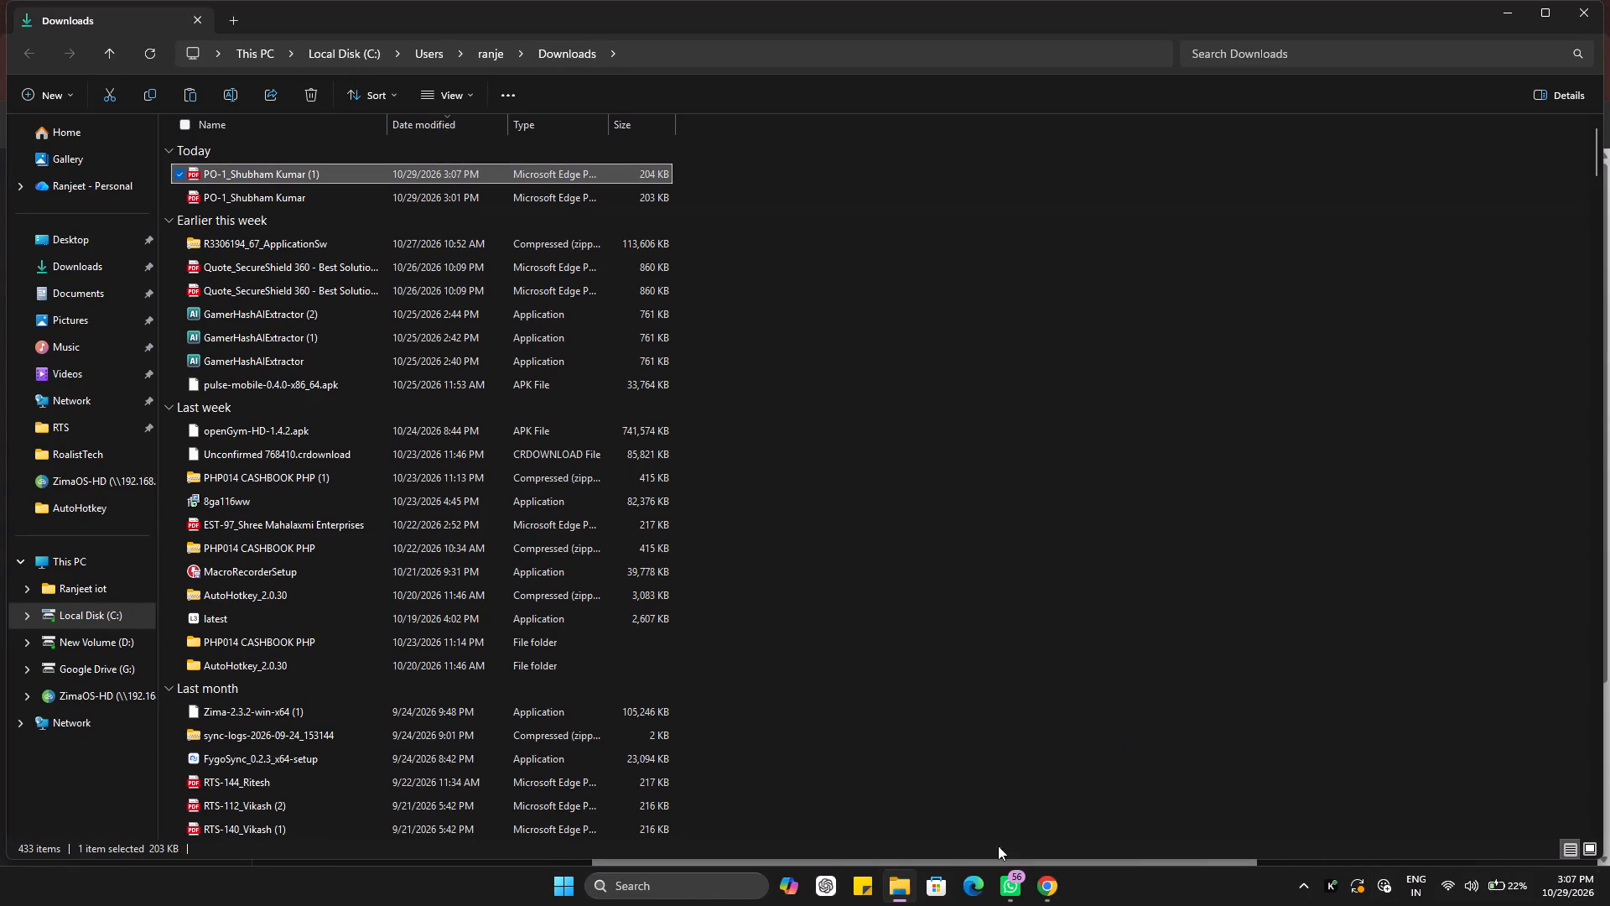
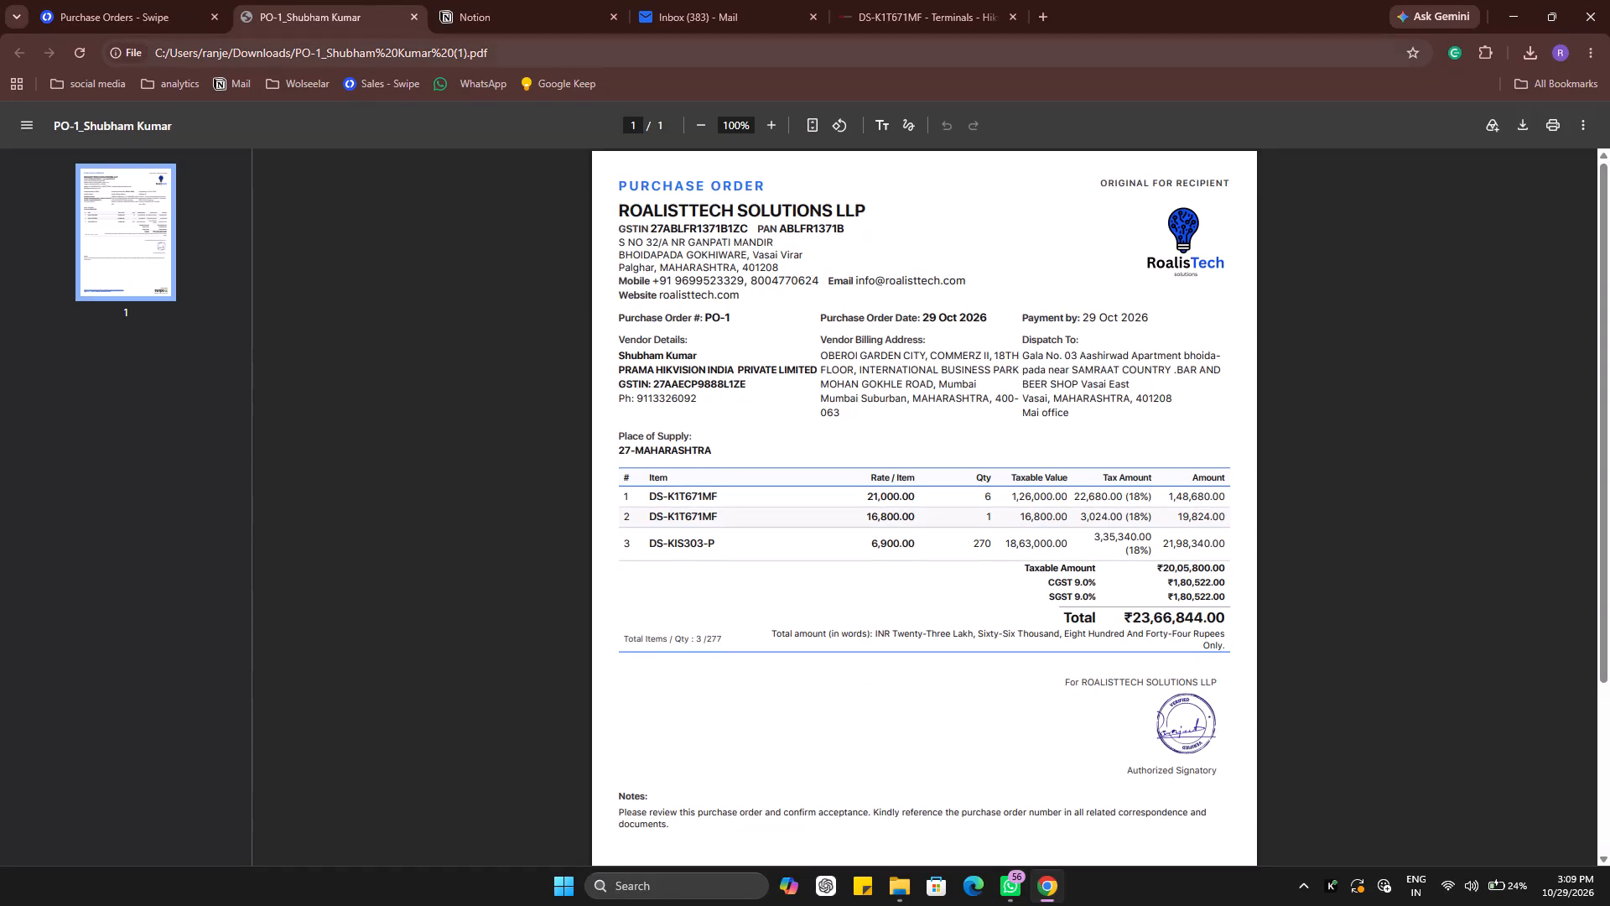
Open purchase order PO-1 for editing from the Purchase Orders list in Swipe.
left_click(142, 0)
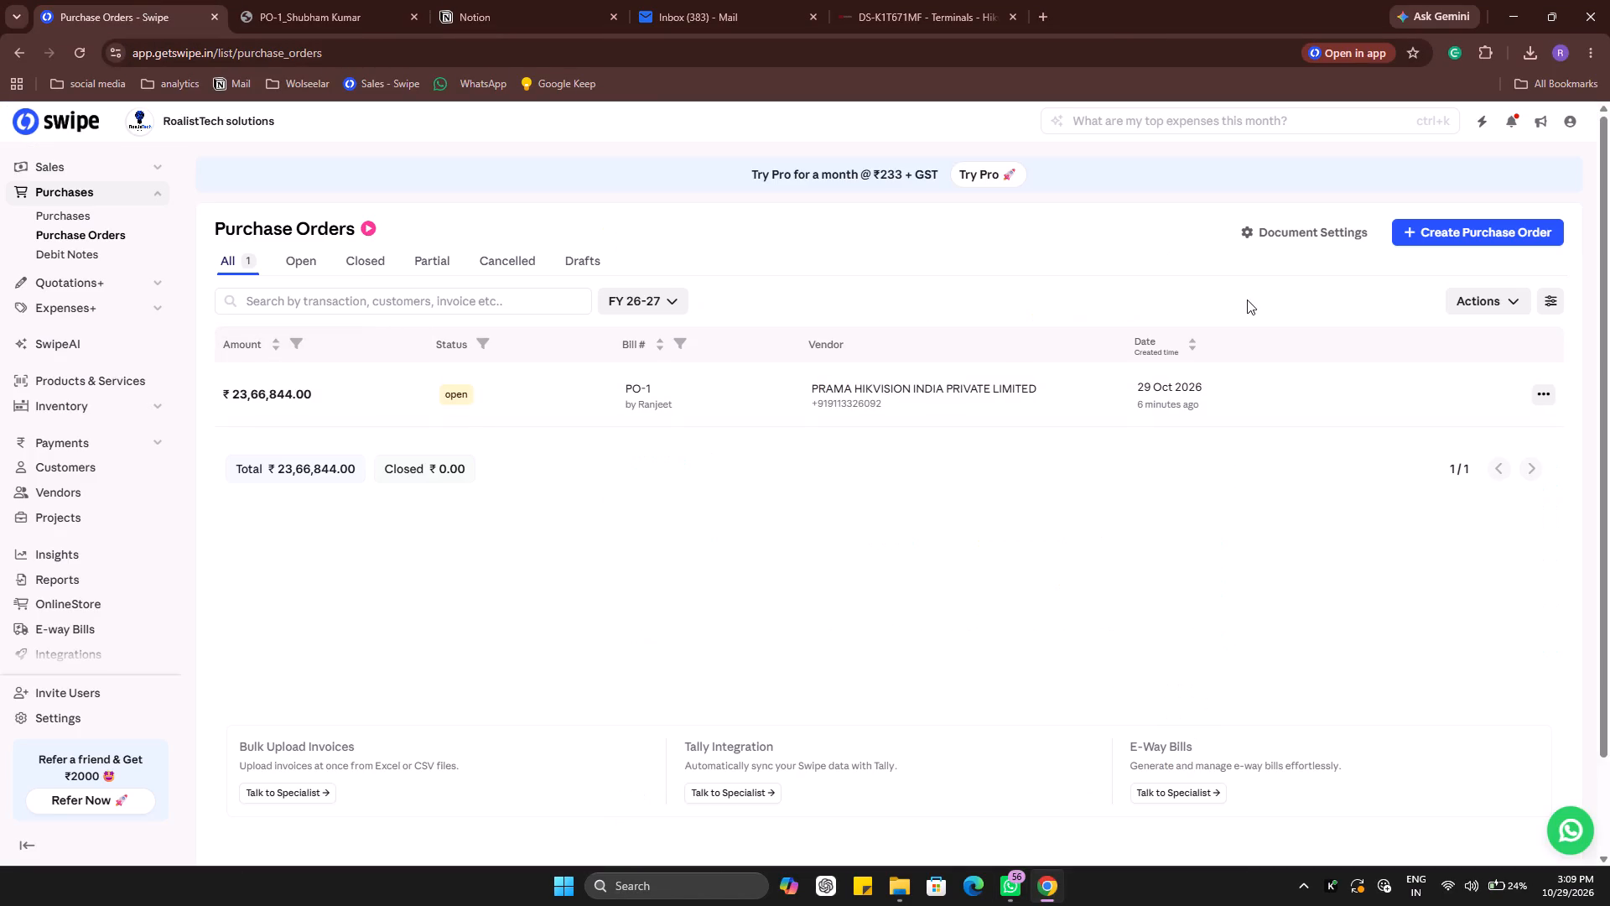
left_click(1541, 395)
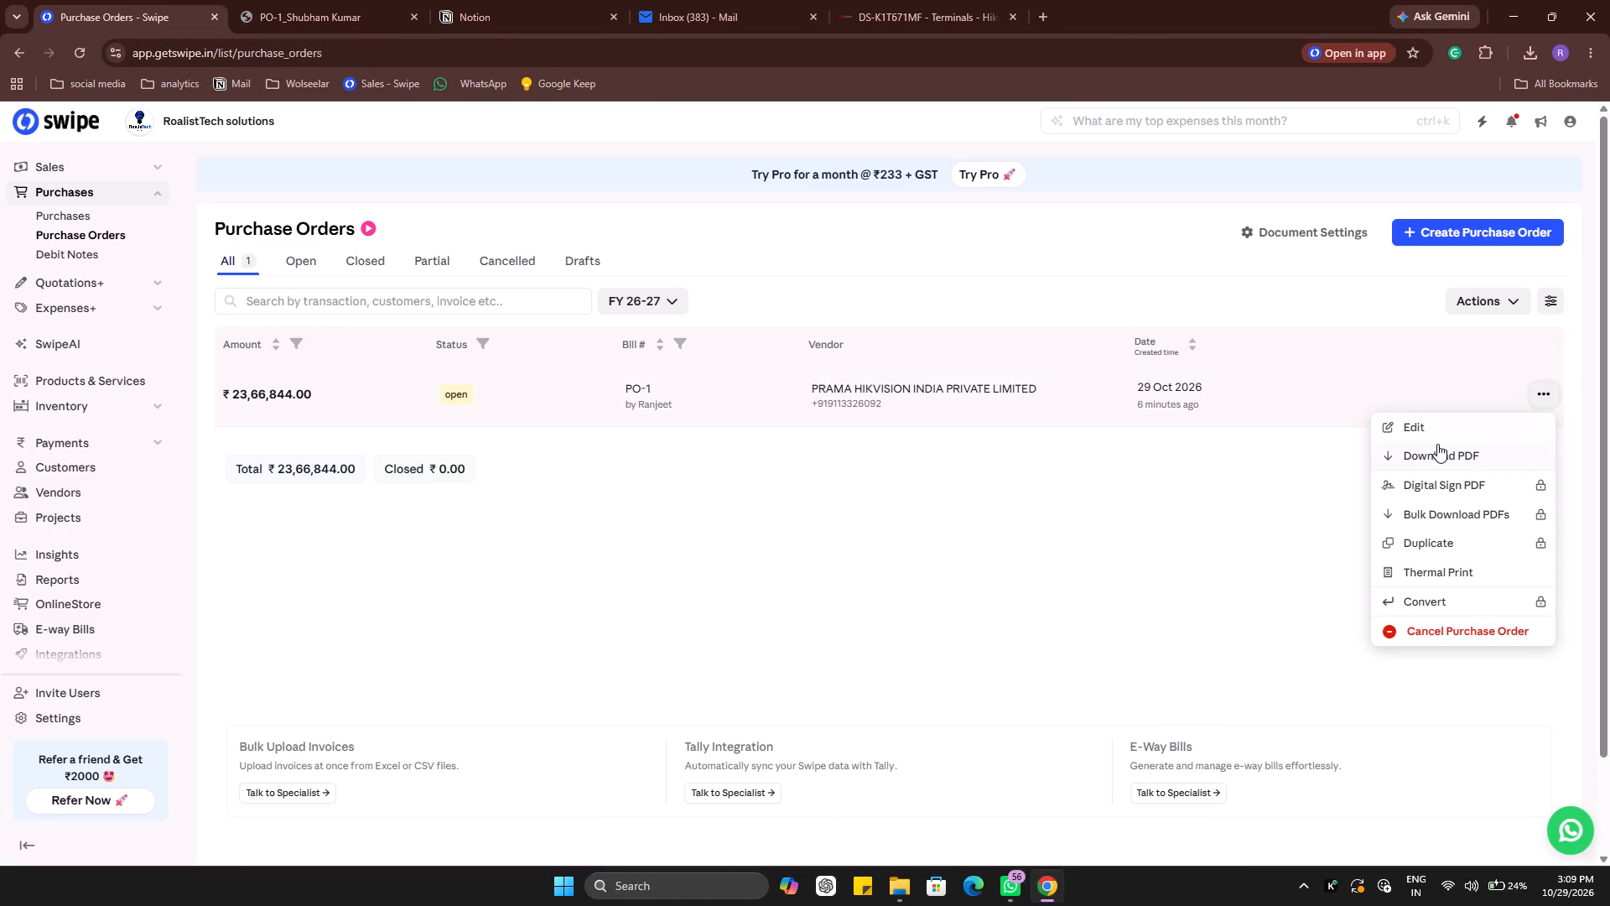
left_click(1467, 418)
left_click(1467, 418)
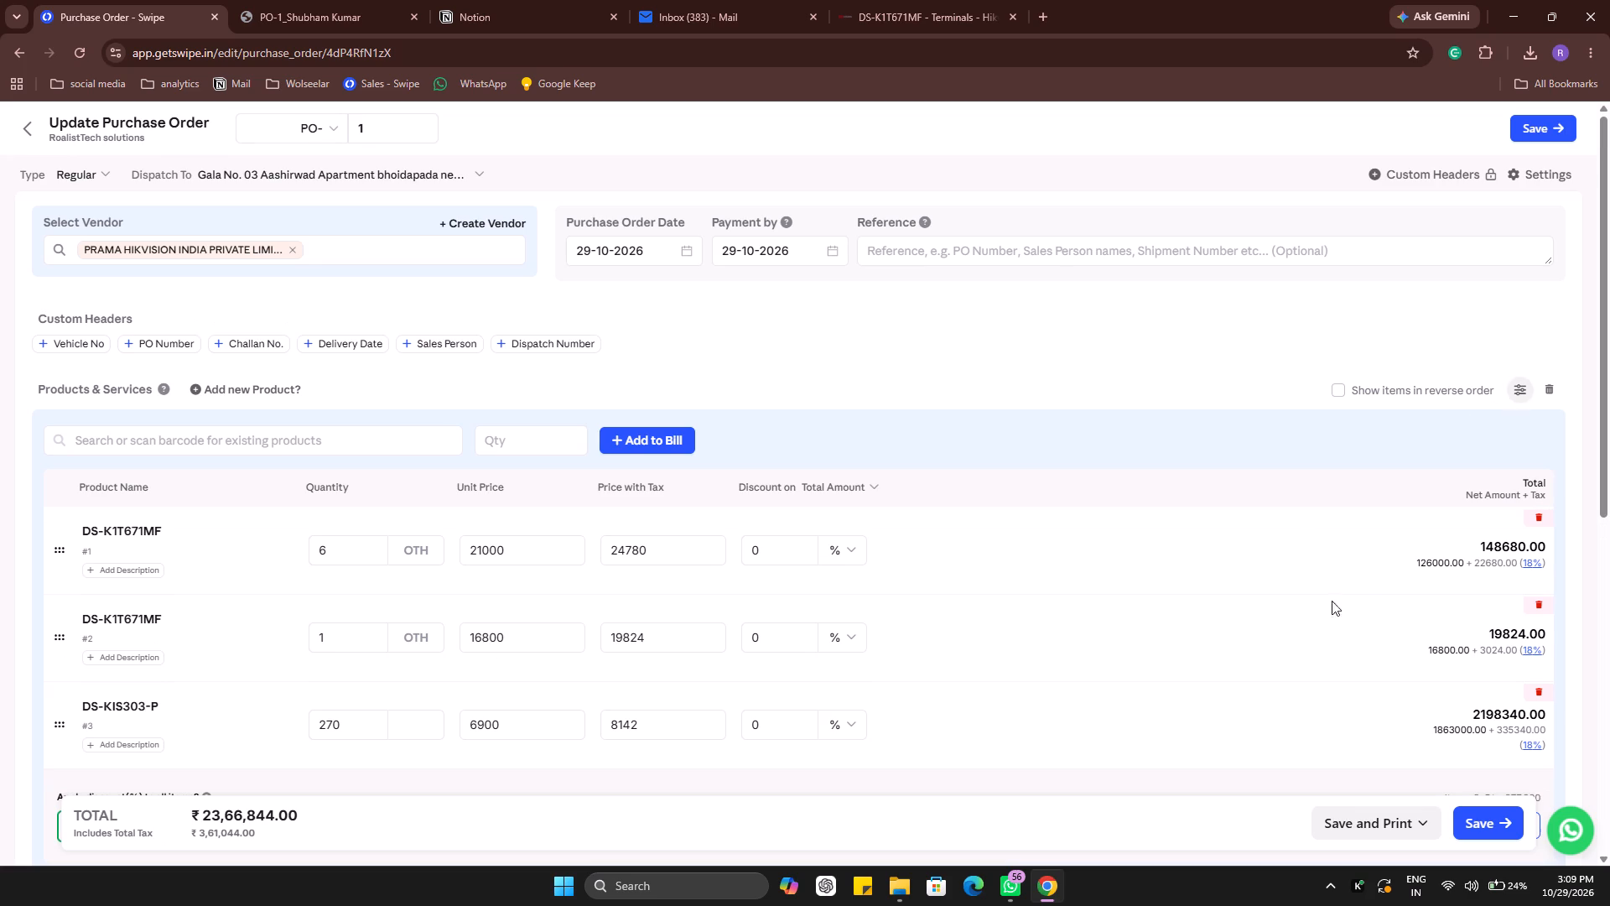
Change the vendor's contact name to Ashram, accepting the change for old documents, and save the purchase order.
left_click(226, 258)
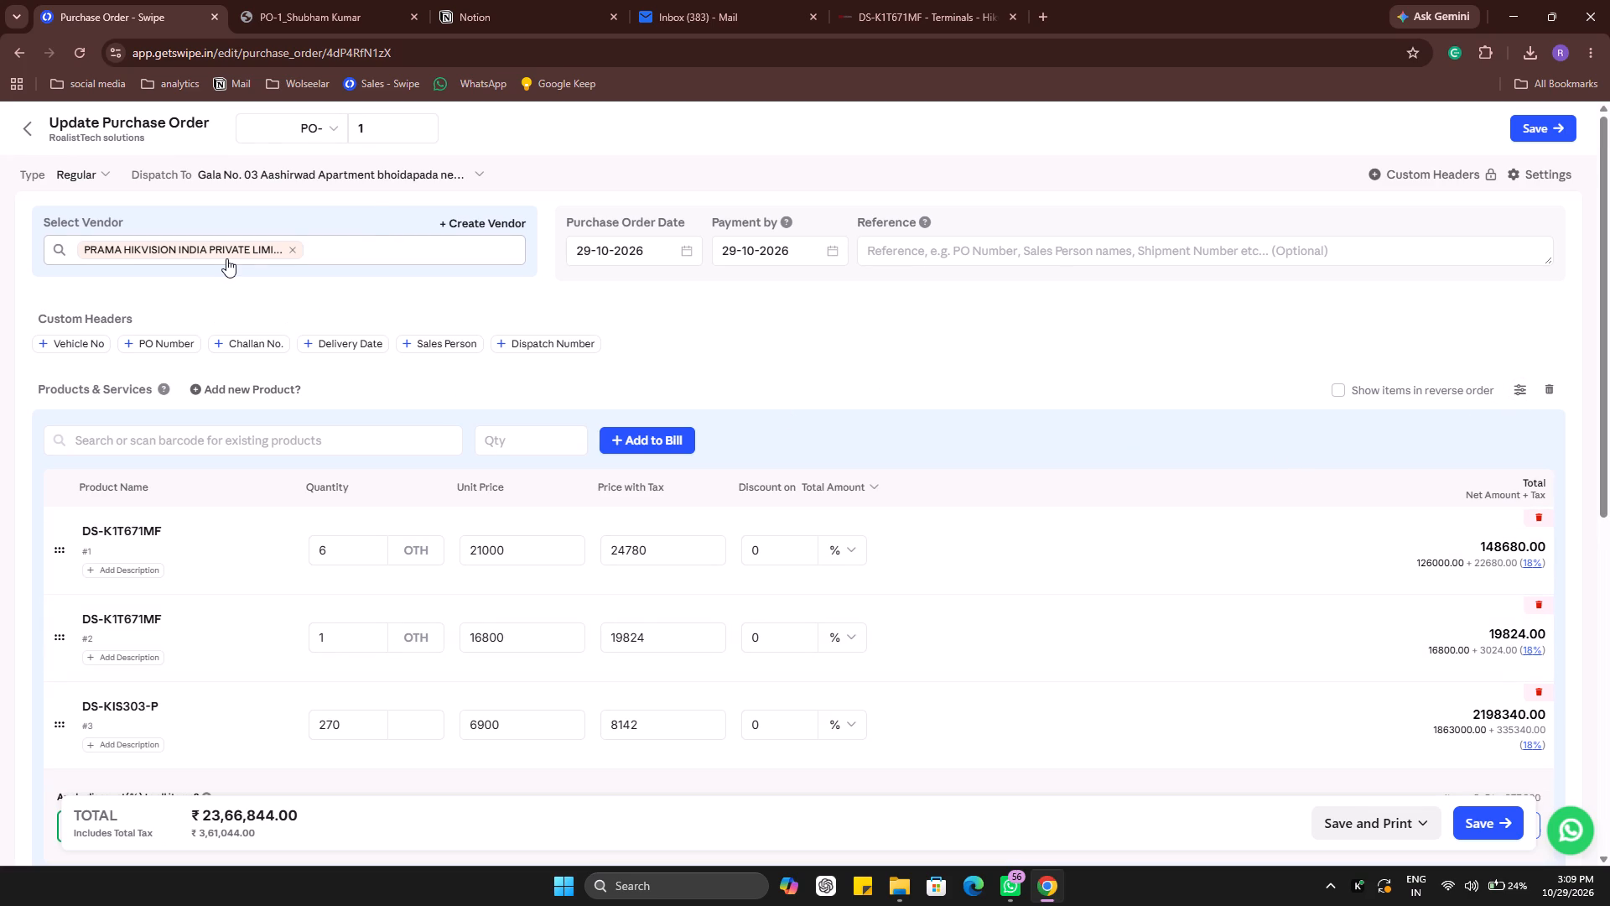
left_click(229, 193)
double_click(174, 156)
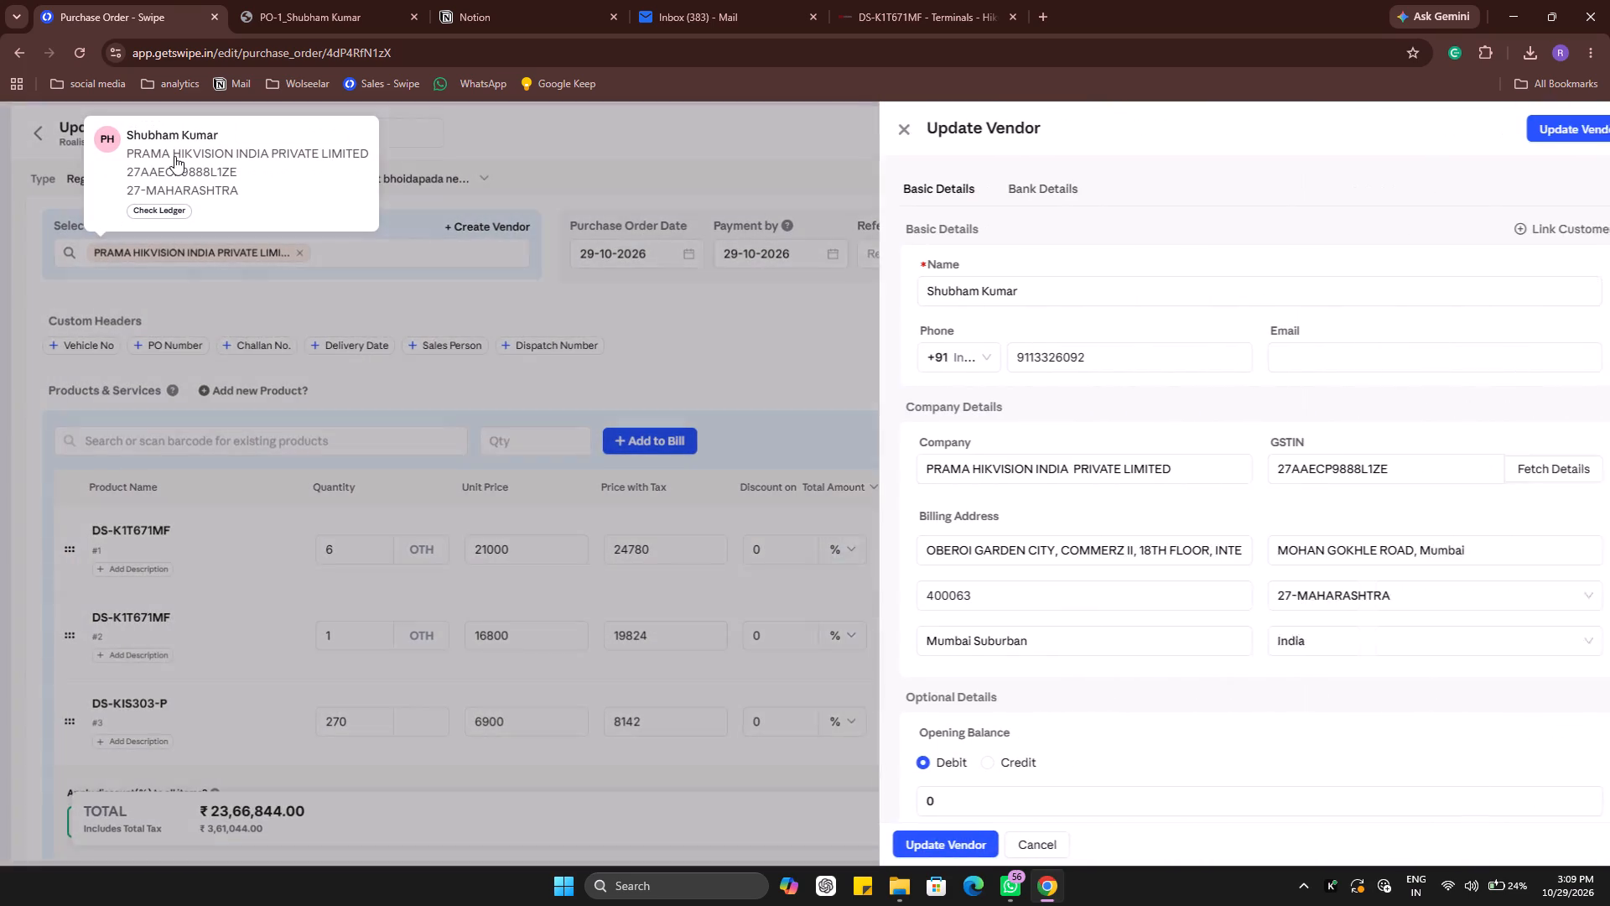
triple_click(1031, 306)
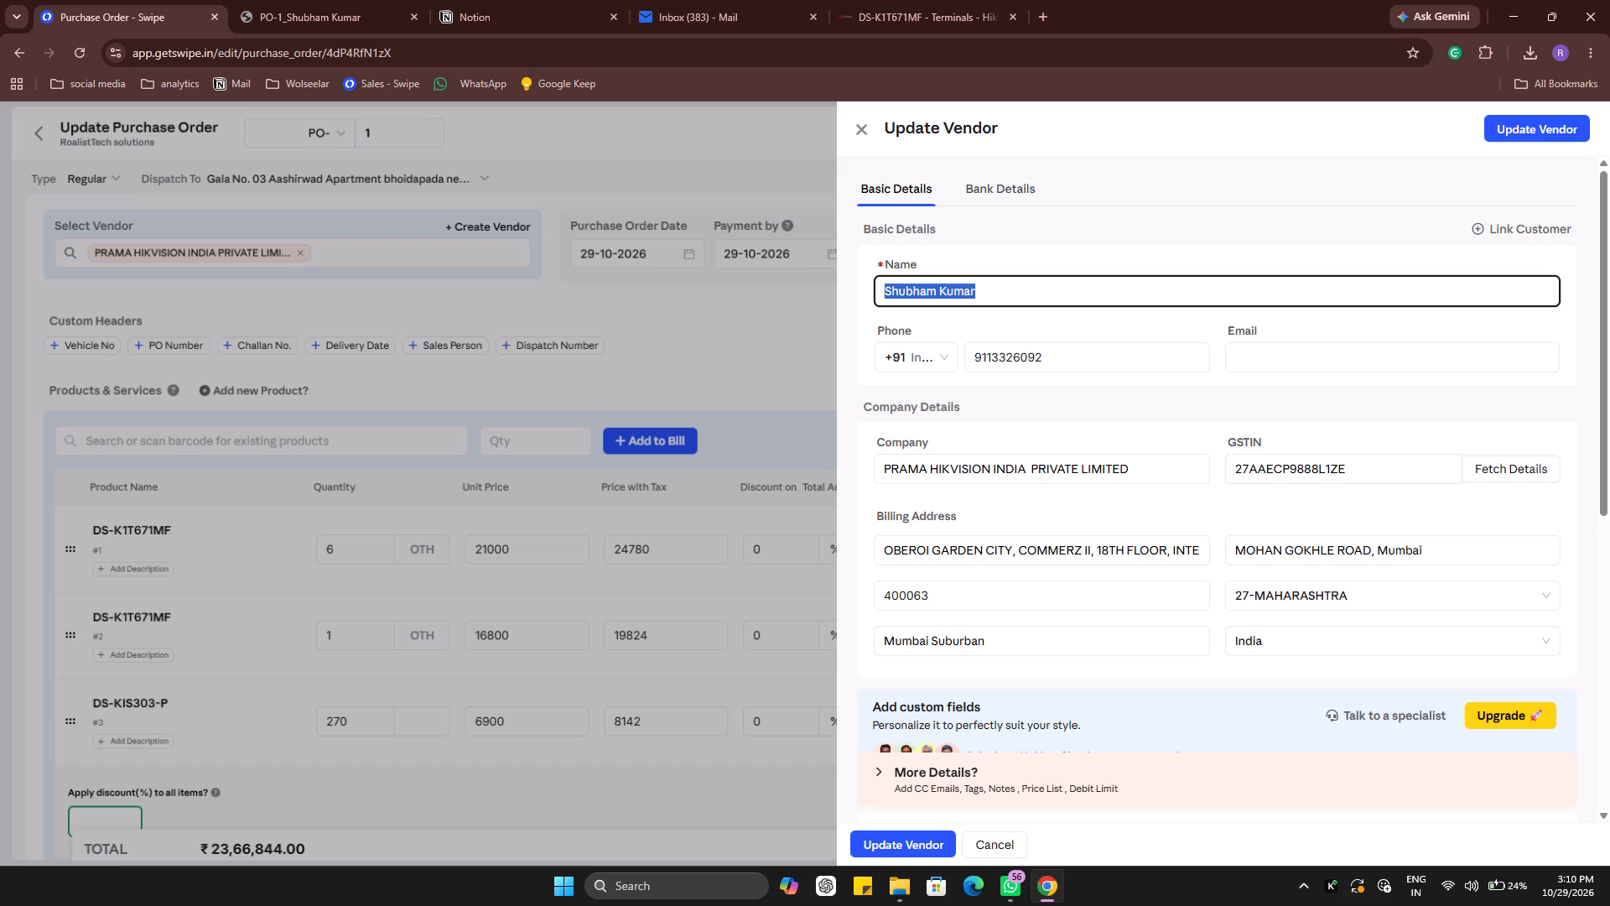
key("shift+a")
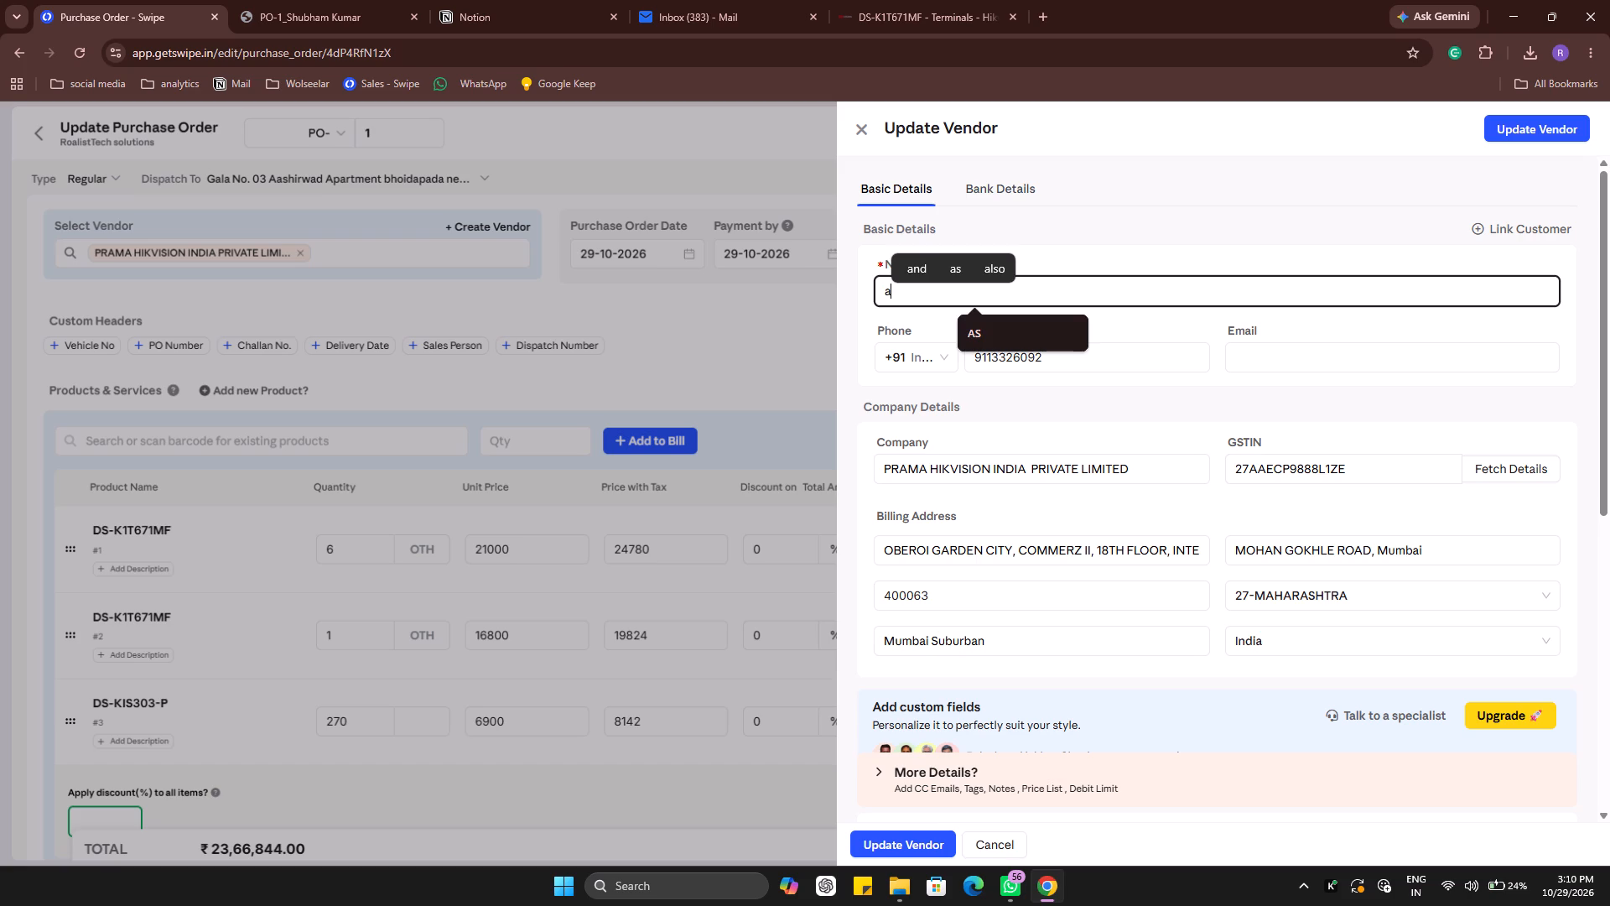
key("BackSpace")
key("a")
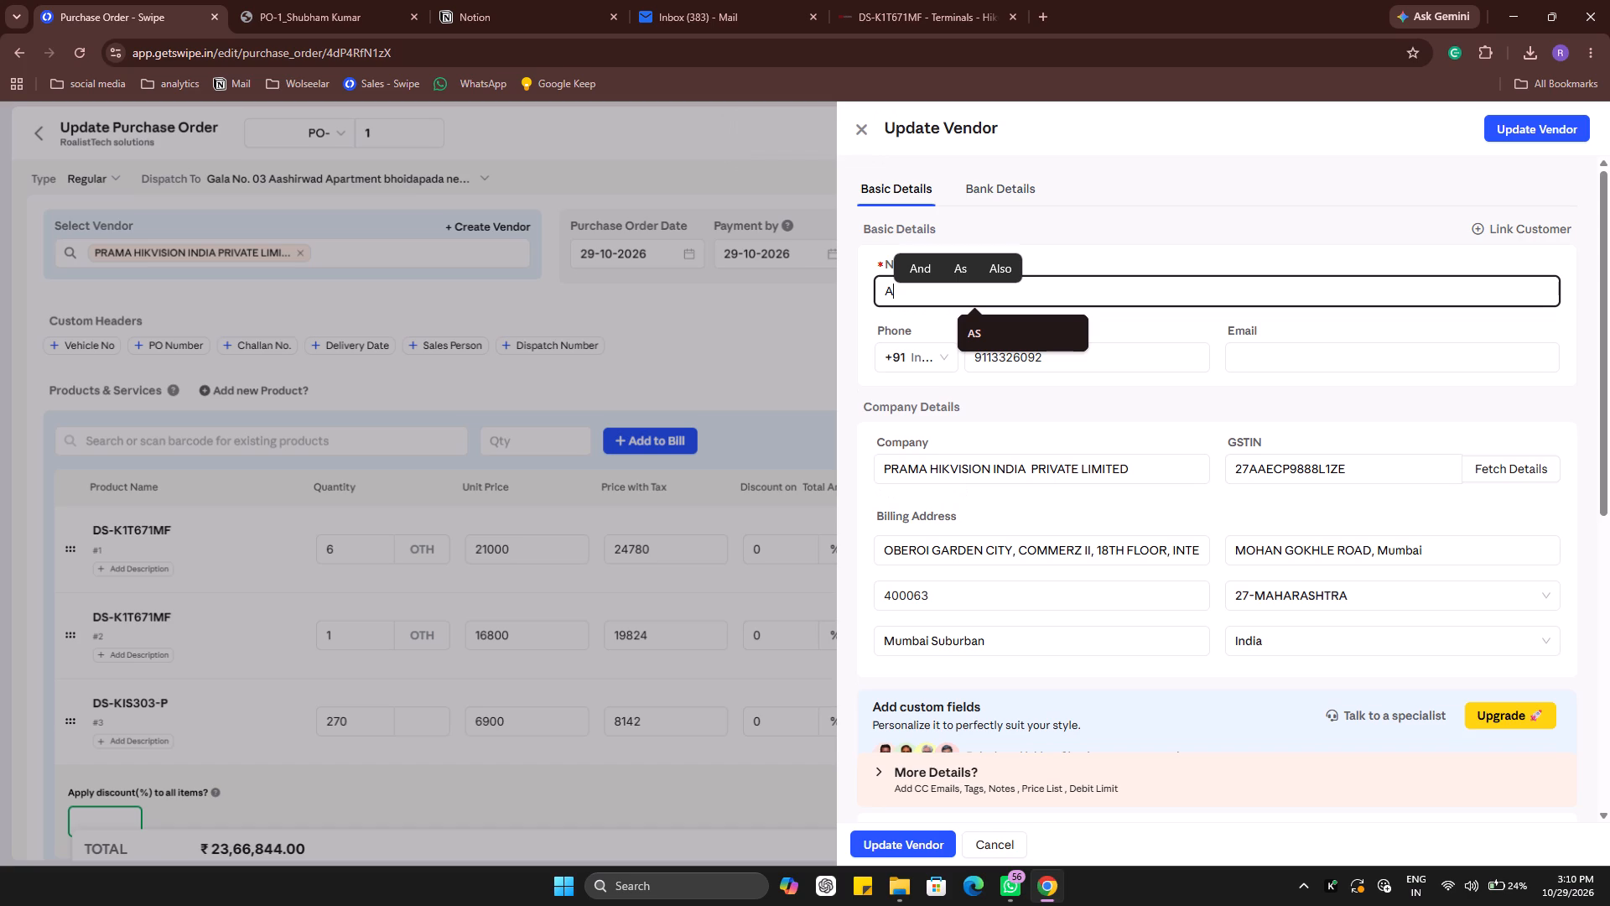
key("s")
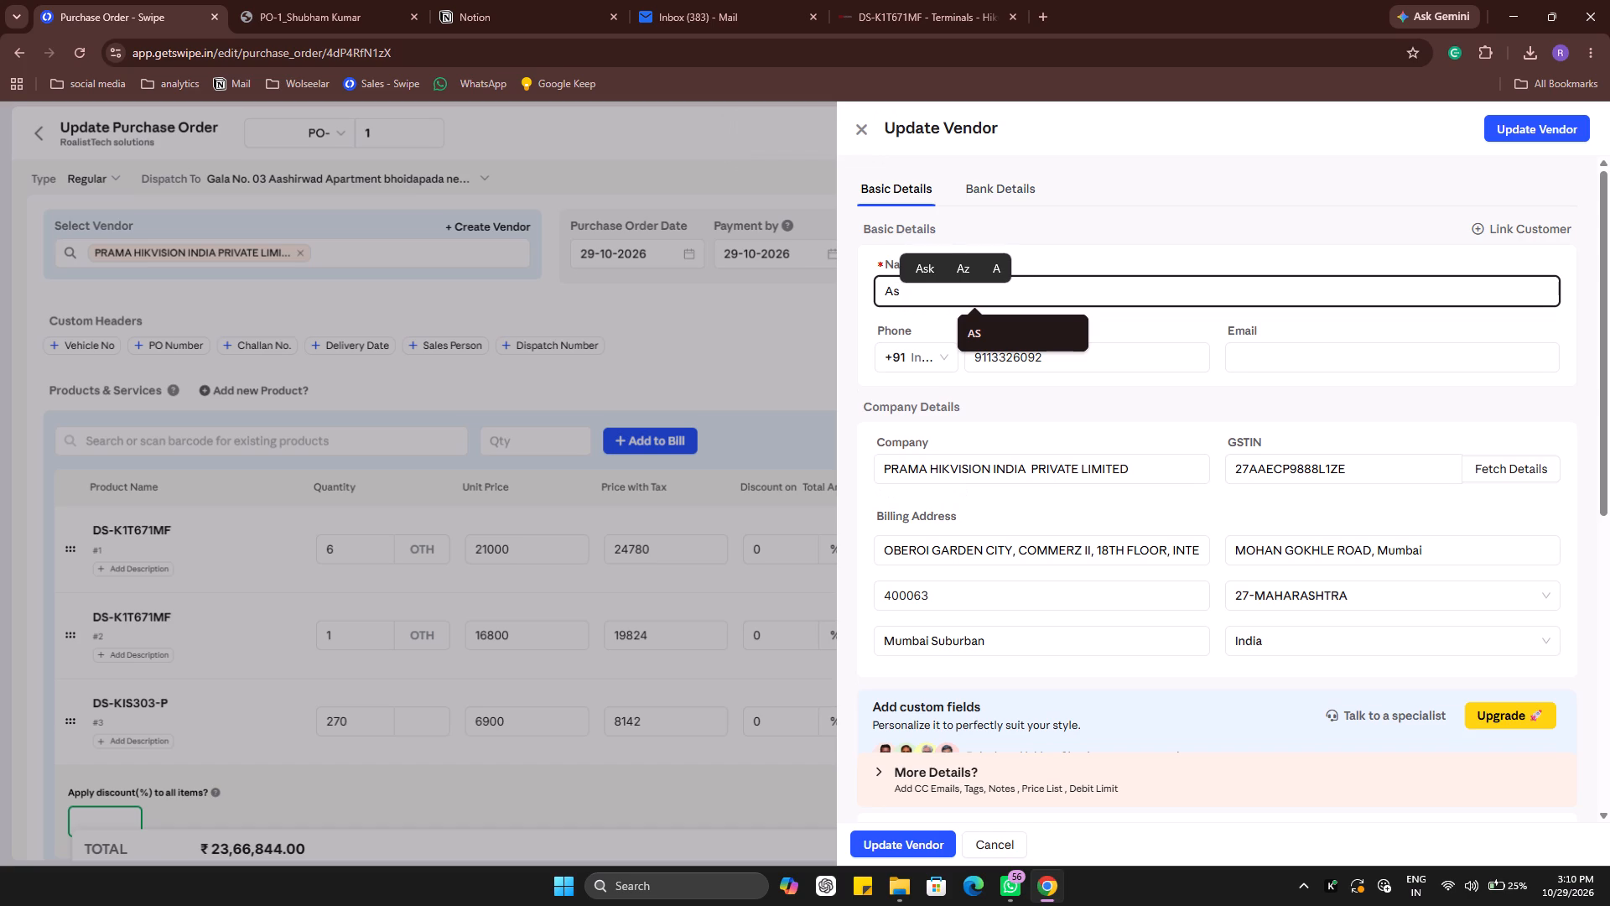
key("h")
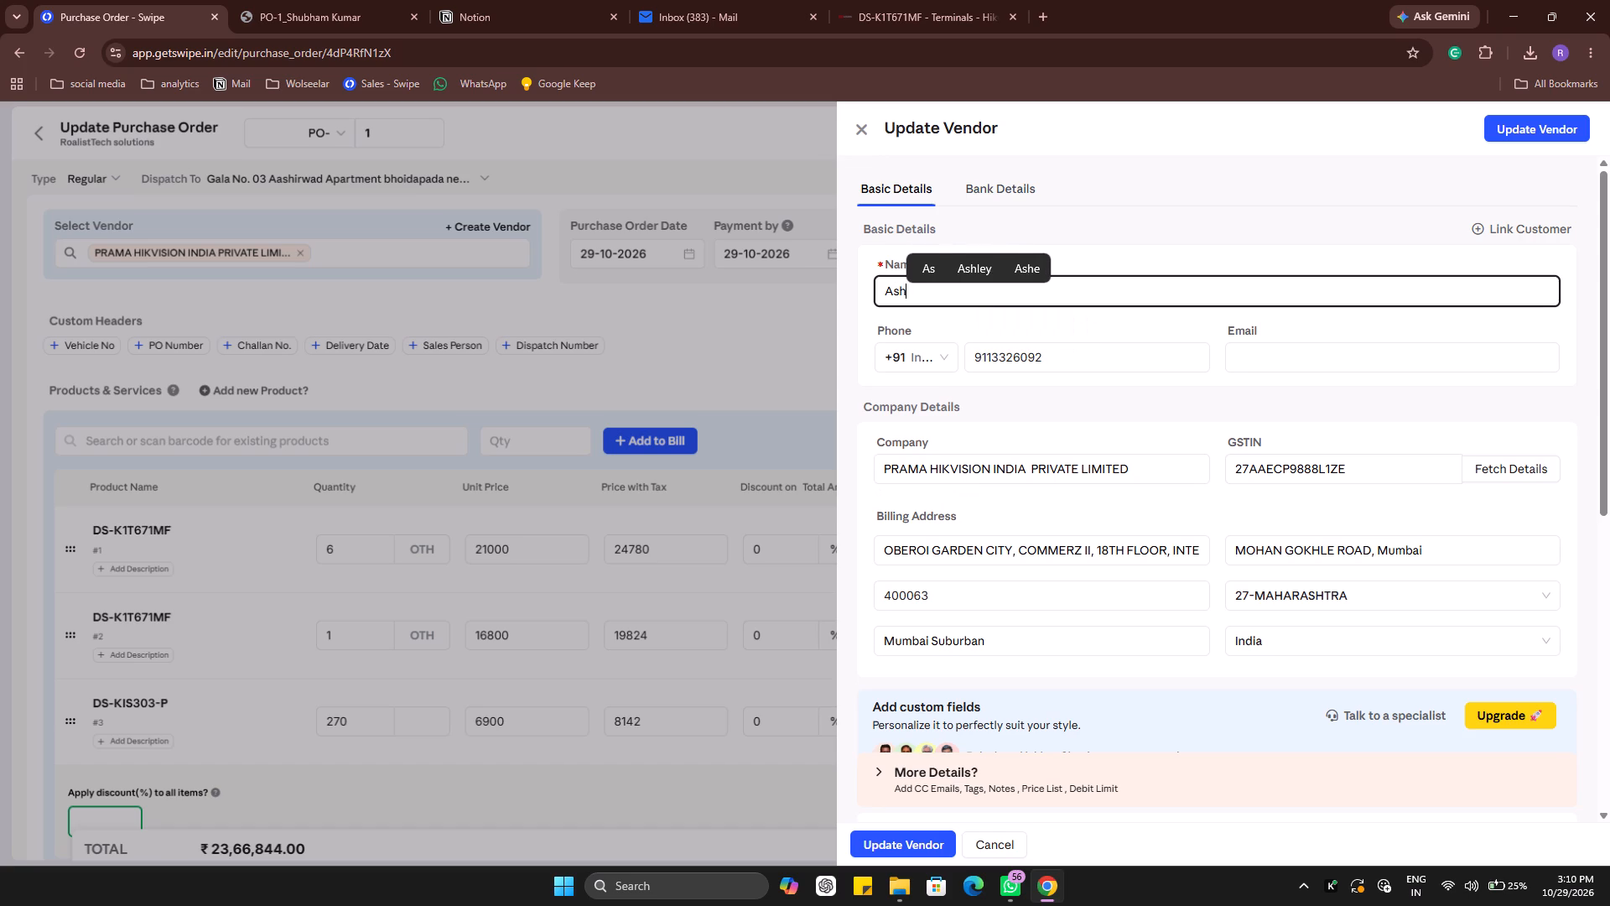
type("ram")
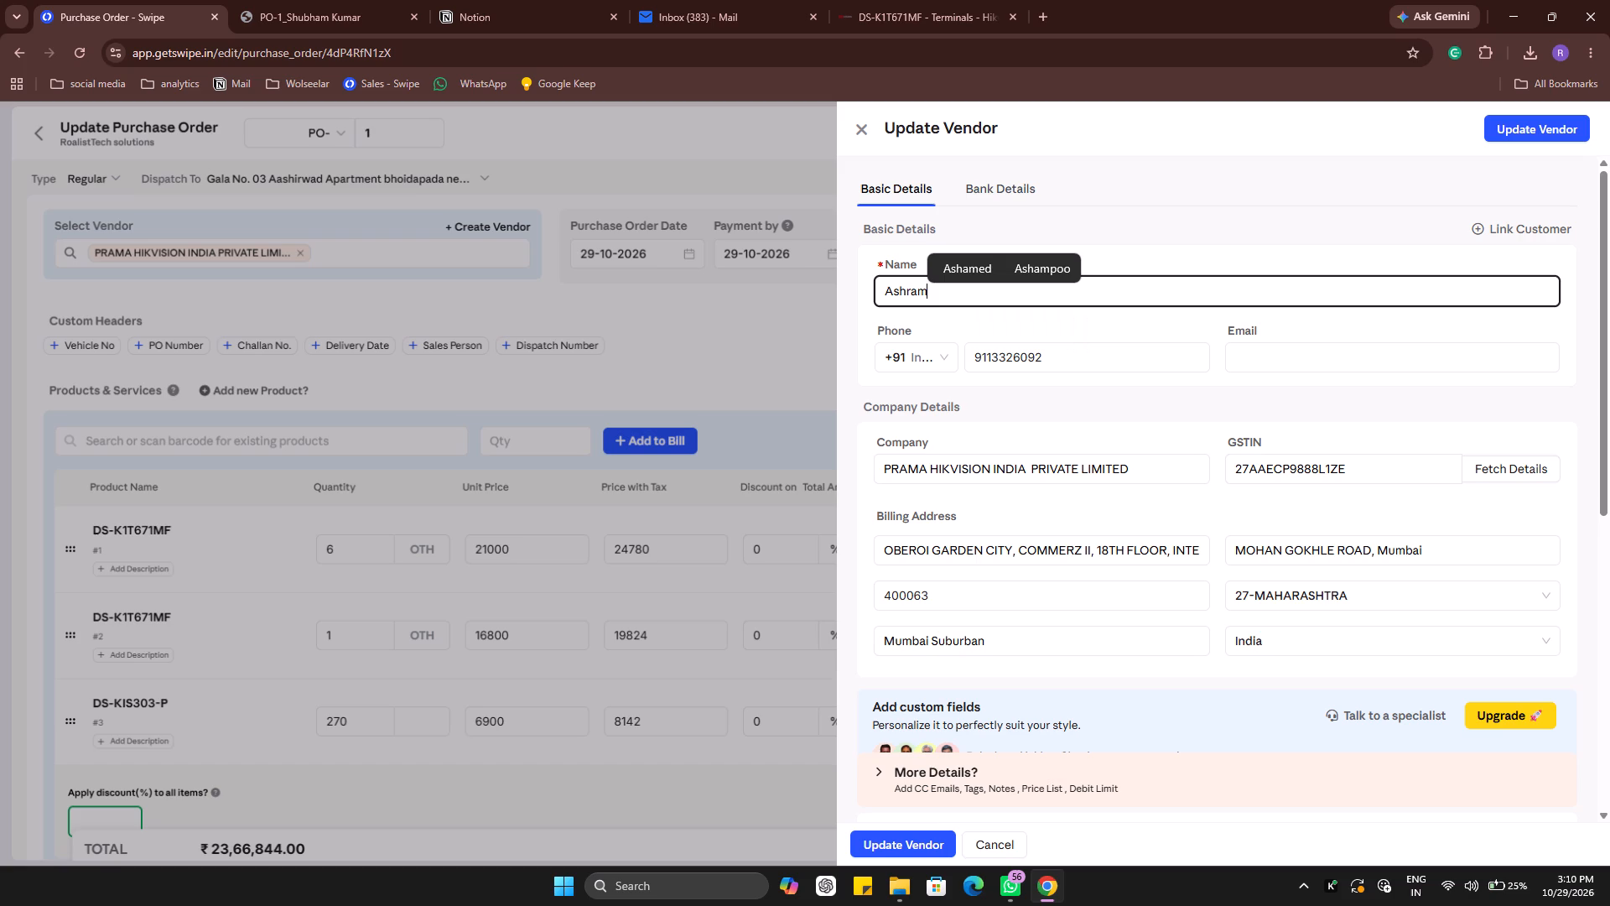
left_click(1558, 123)
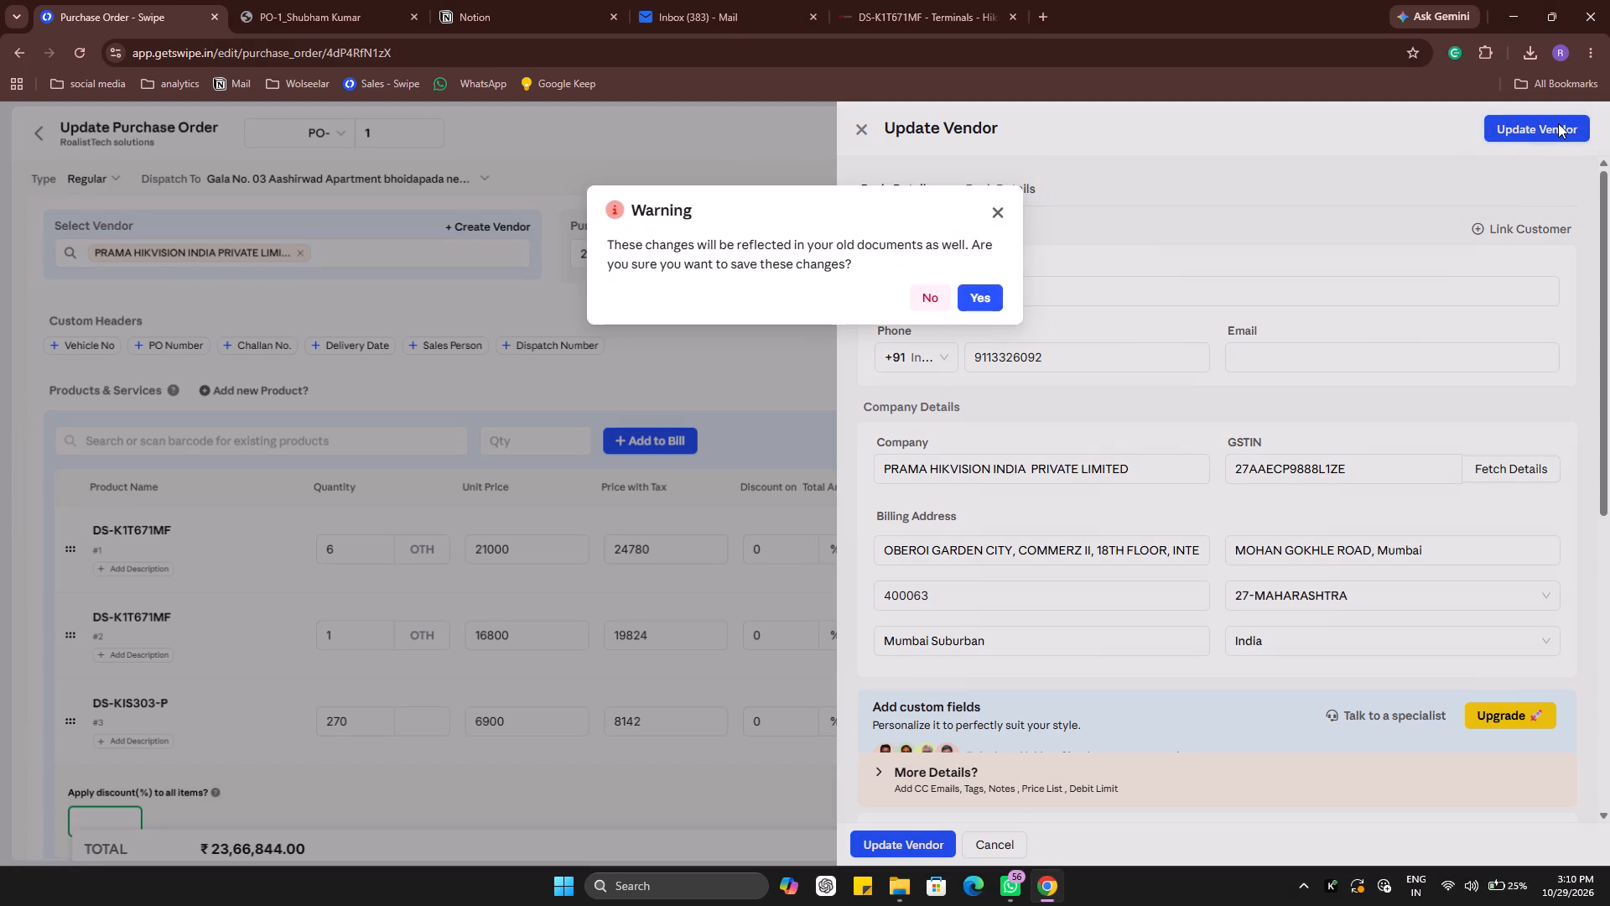
left_click(966, 304)
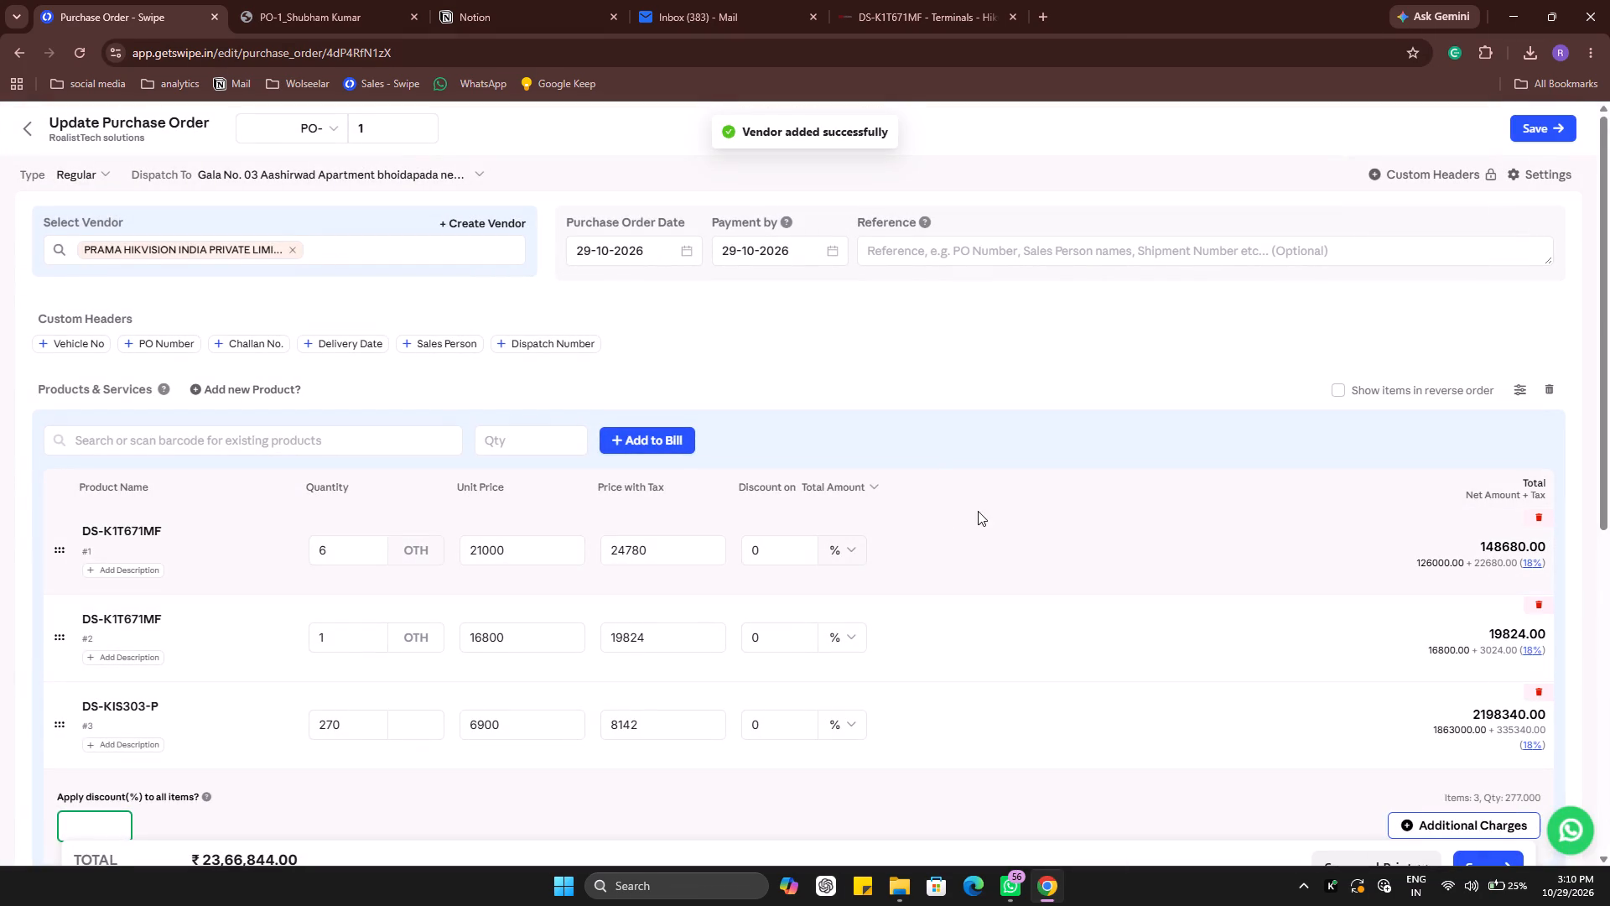
left_click(1530, 135)
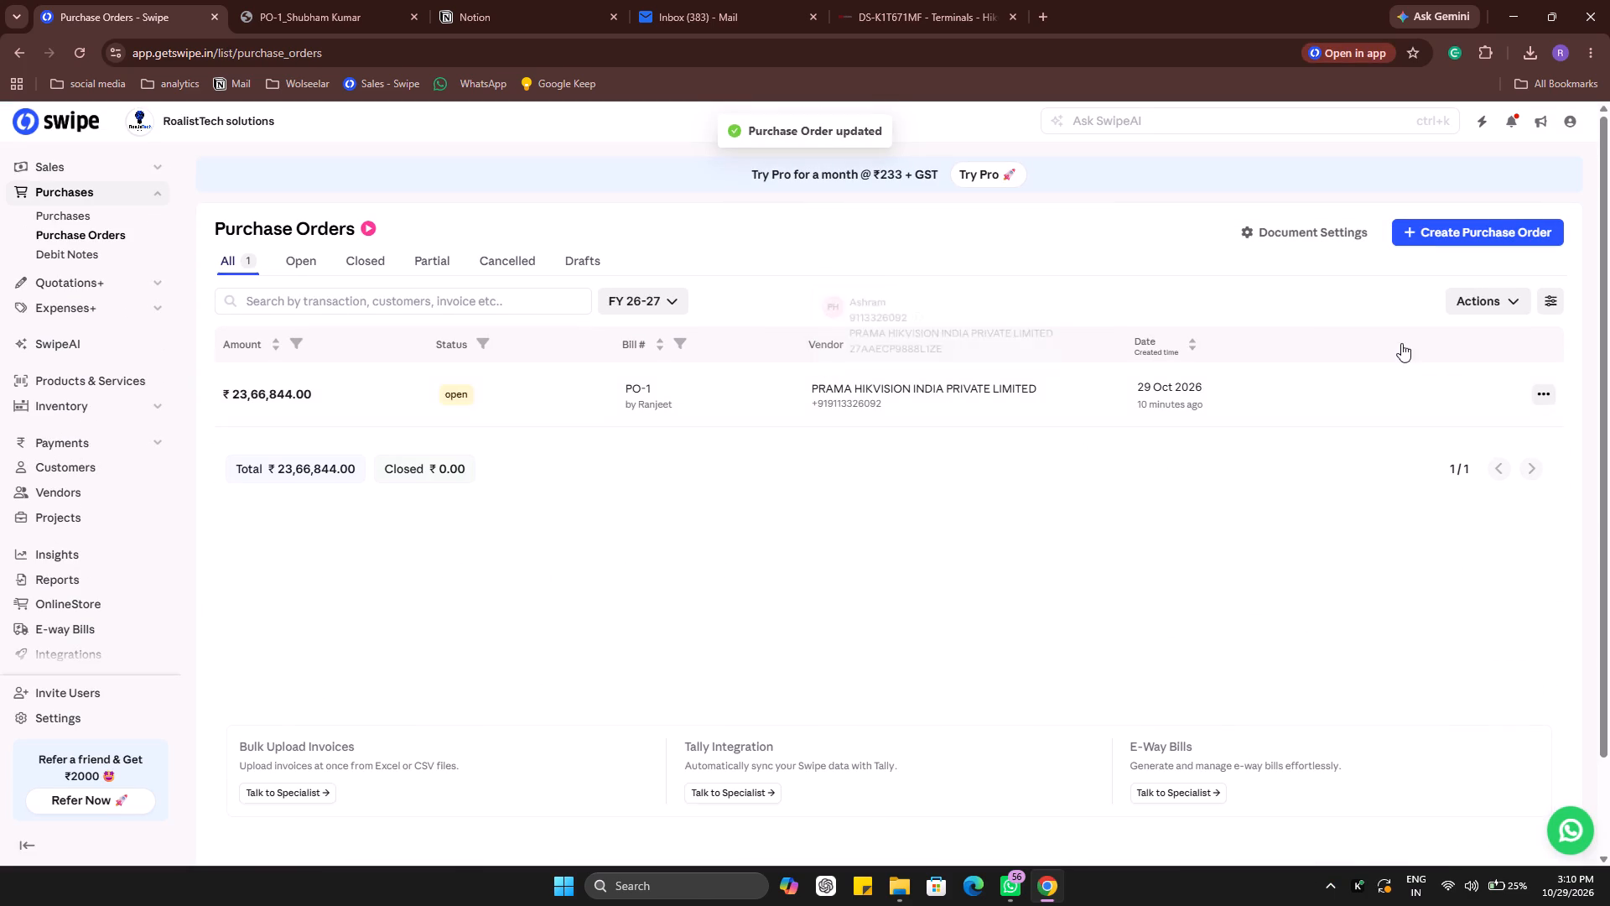
Preview the updated purchase order PO-1 and download its PDF.
left_click(1447, 384)
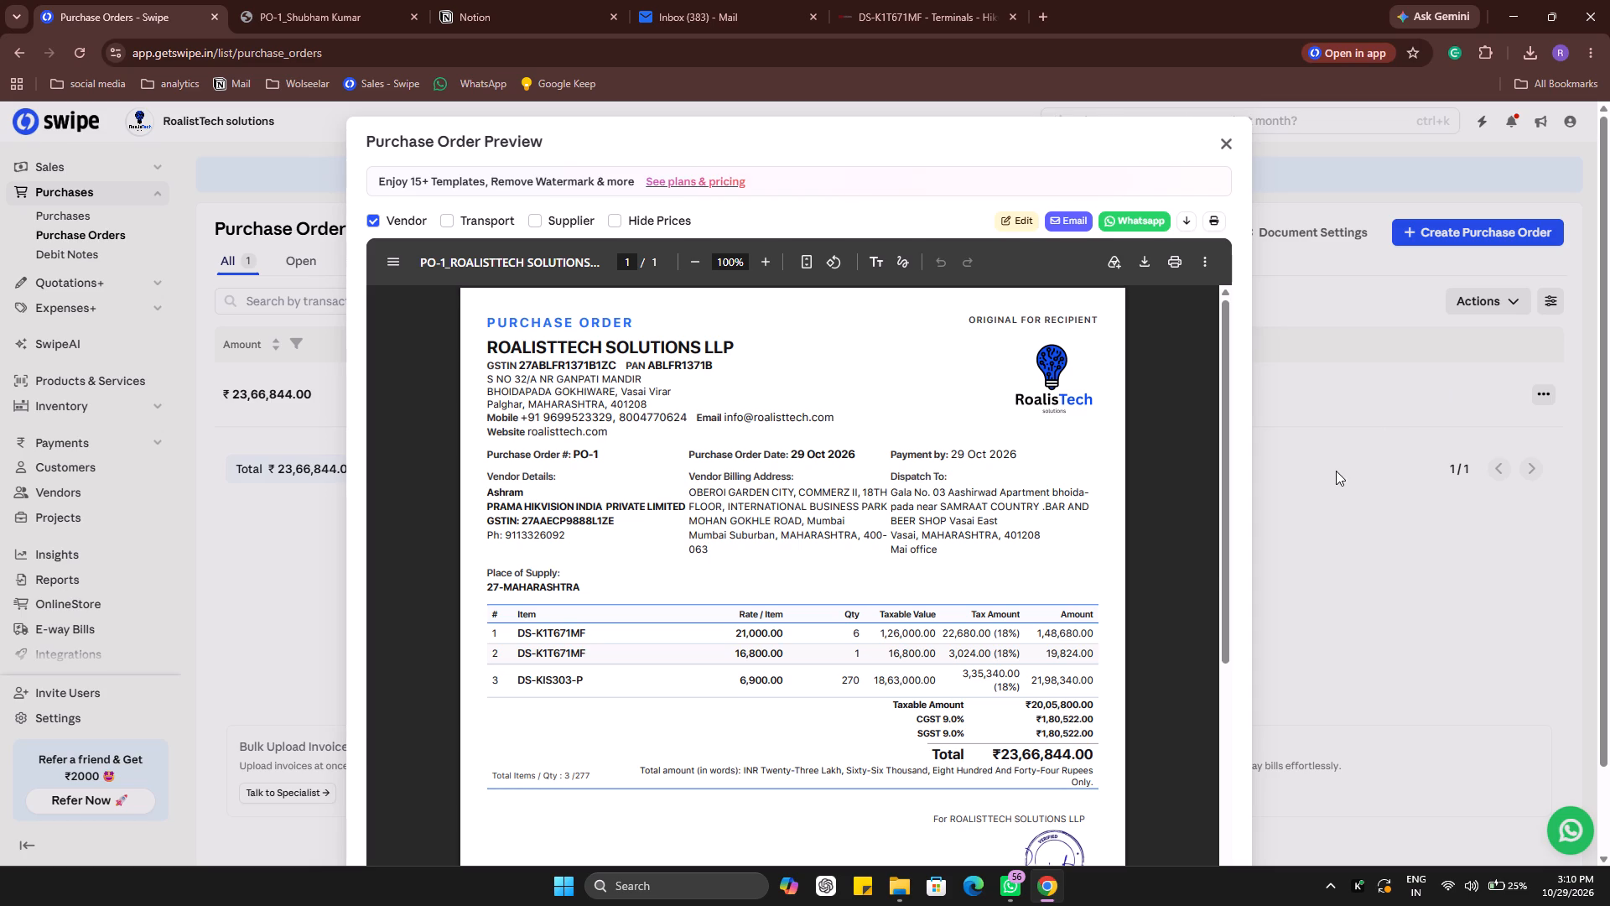
scroll(1210, 561, "down", 1)
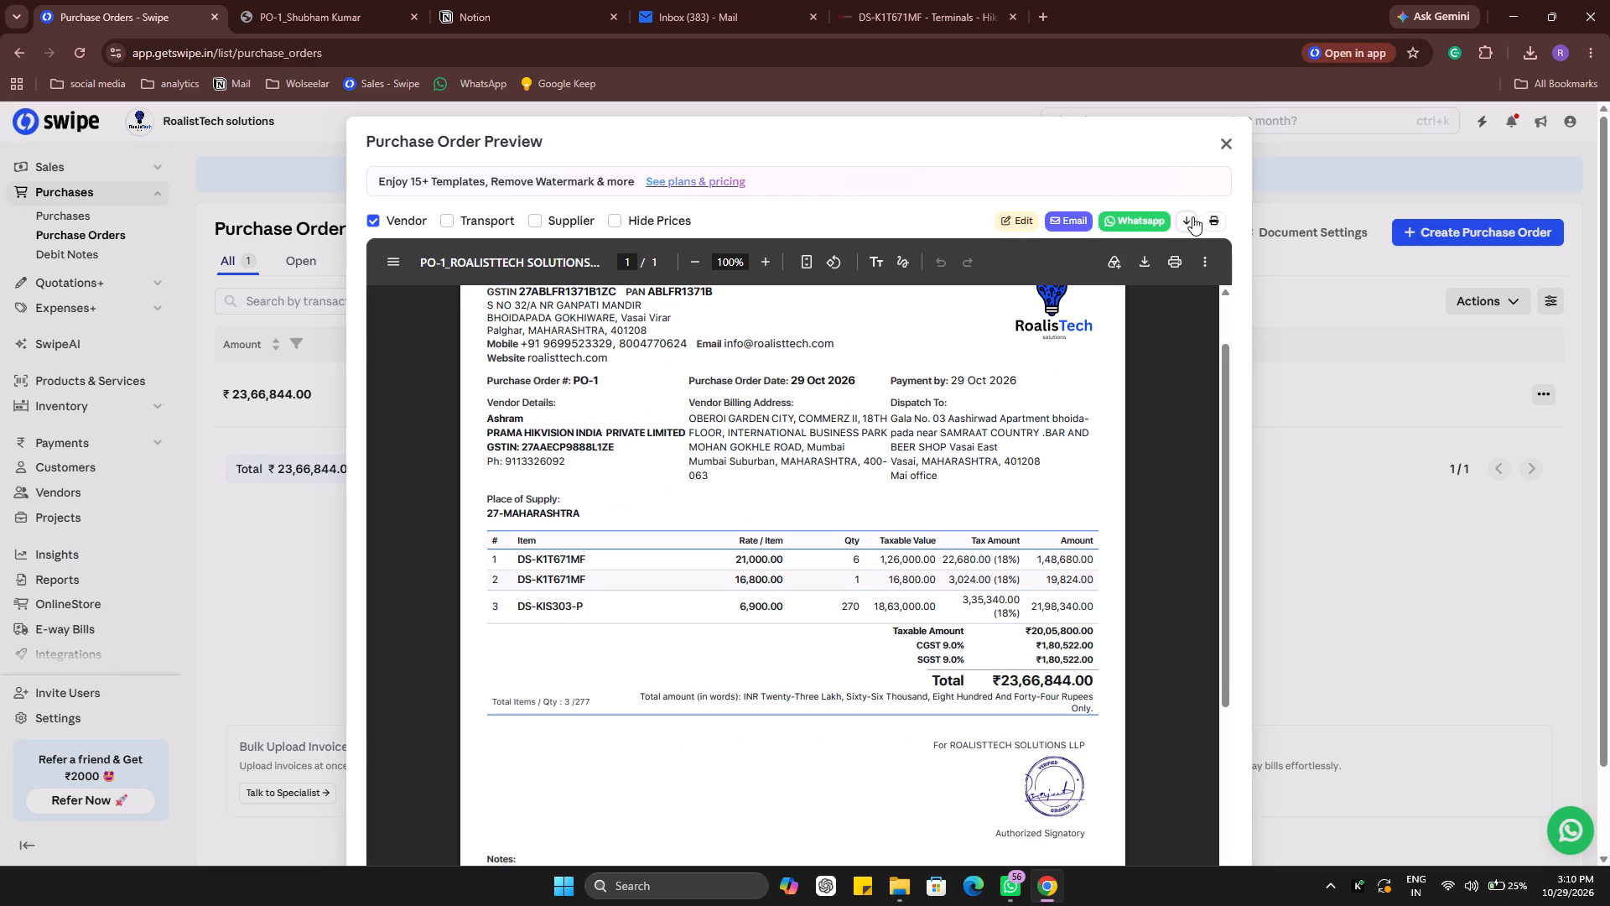
left_click(1192, 216)
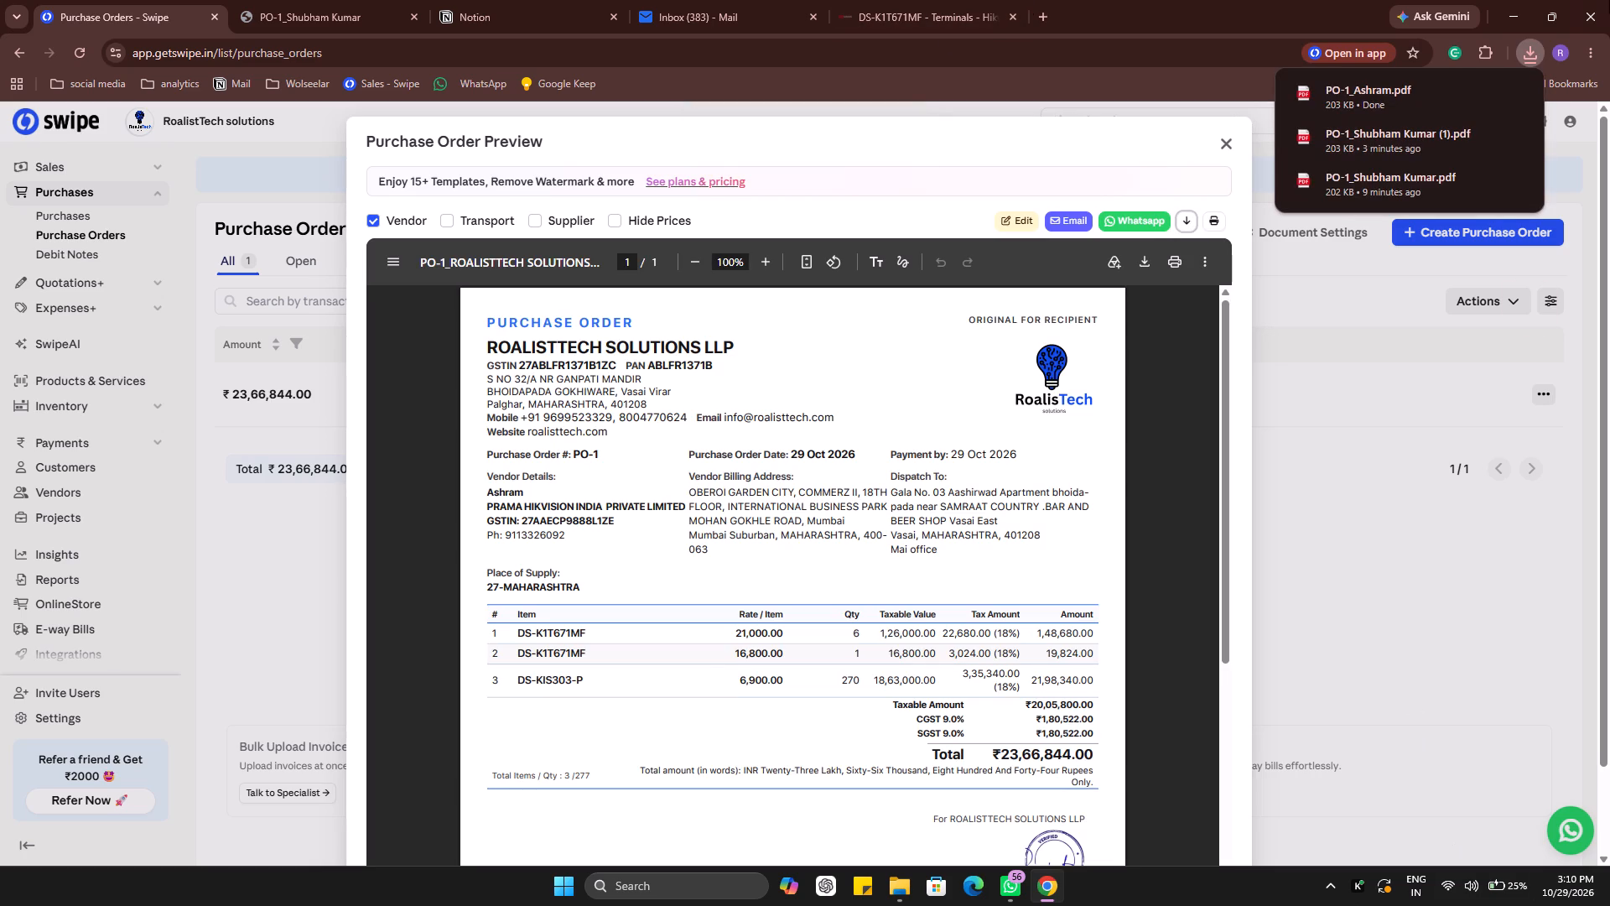
Show the new download in its folder and copy the PO-1_Ashram PDF.
left_click(1489, 92)
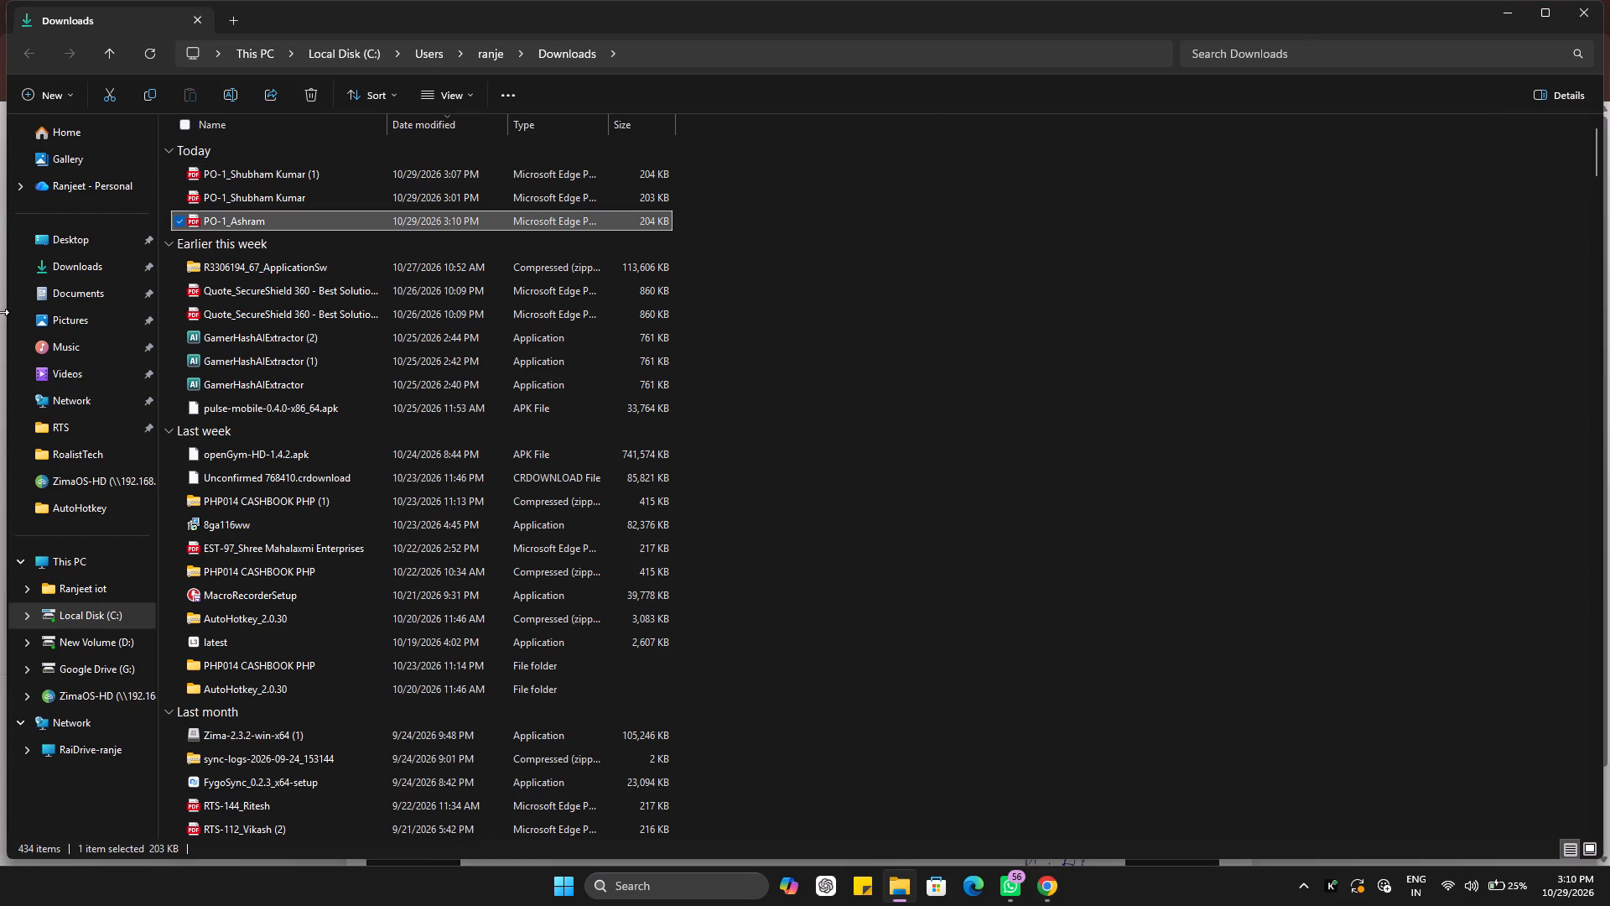
right_click(302, 216)
right_click(345, 232)
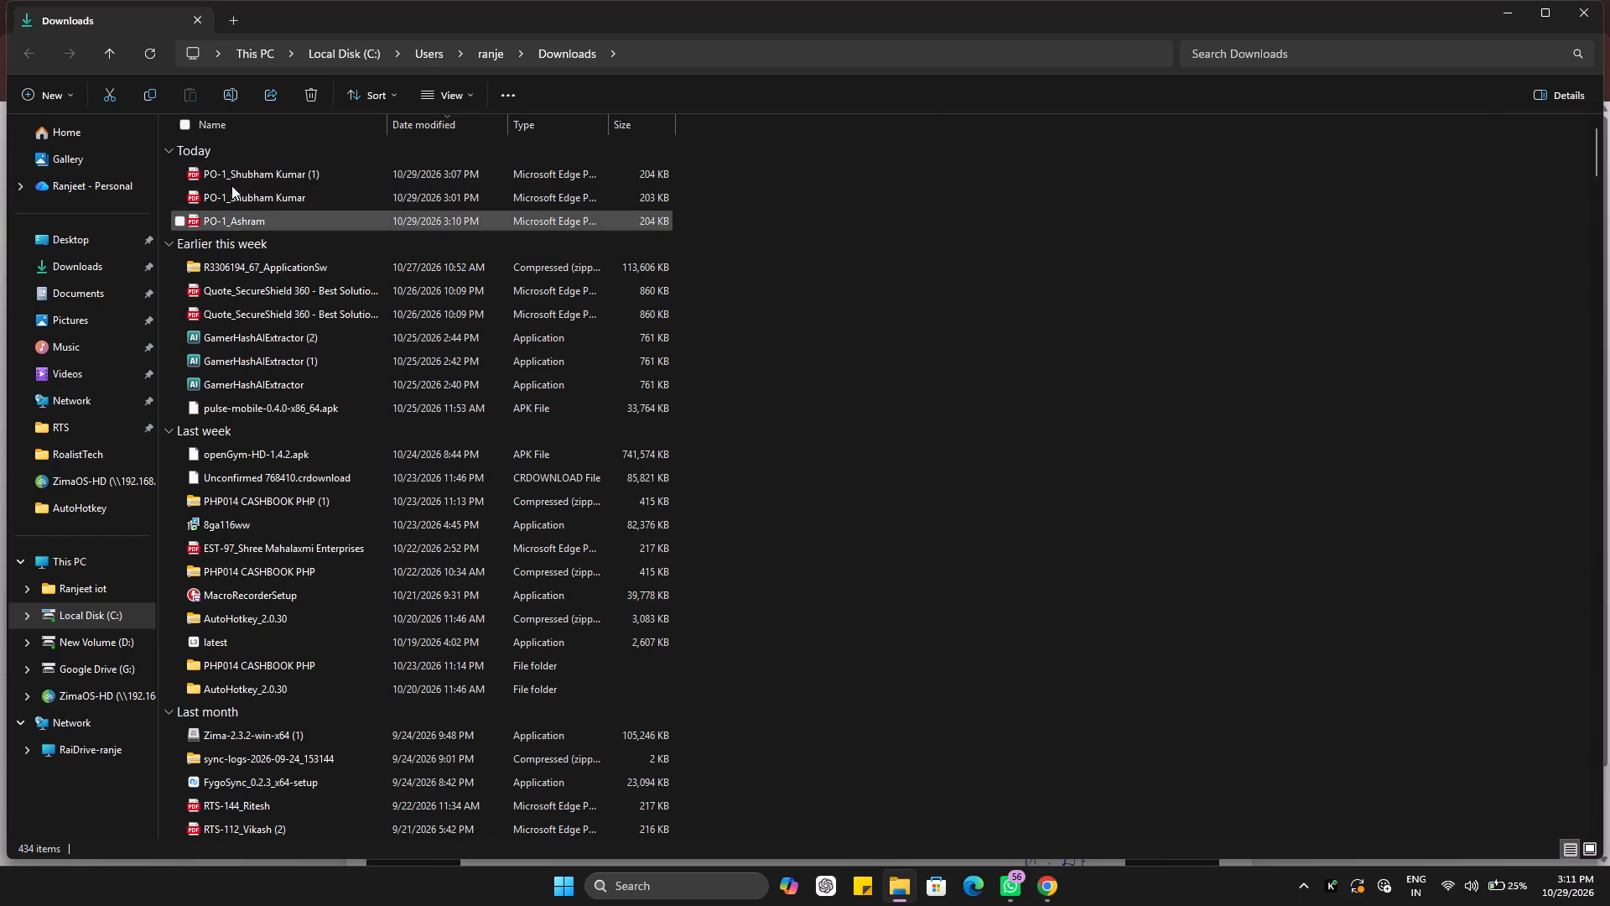
left_click(213, 221)
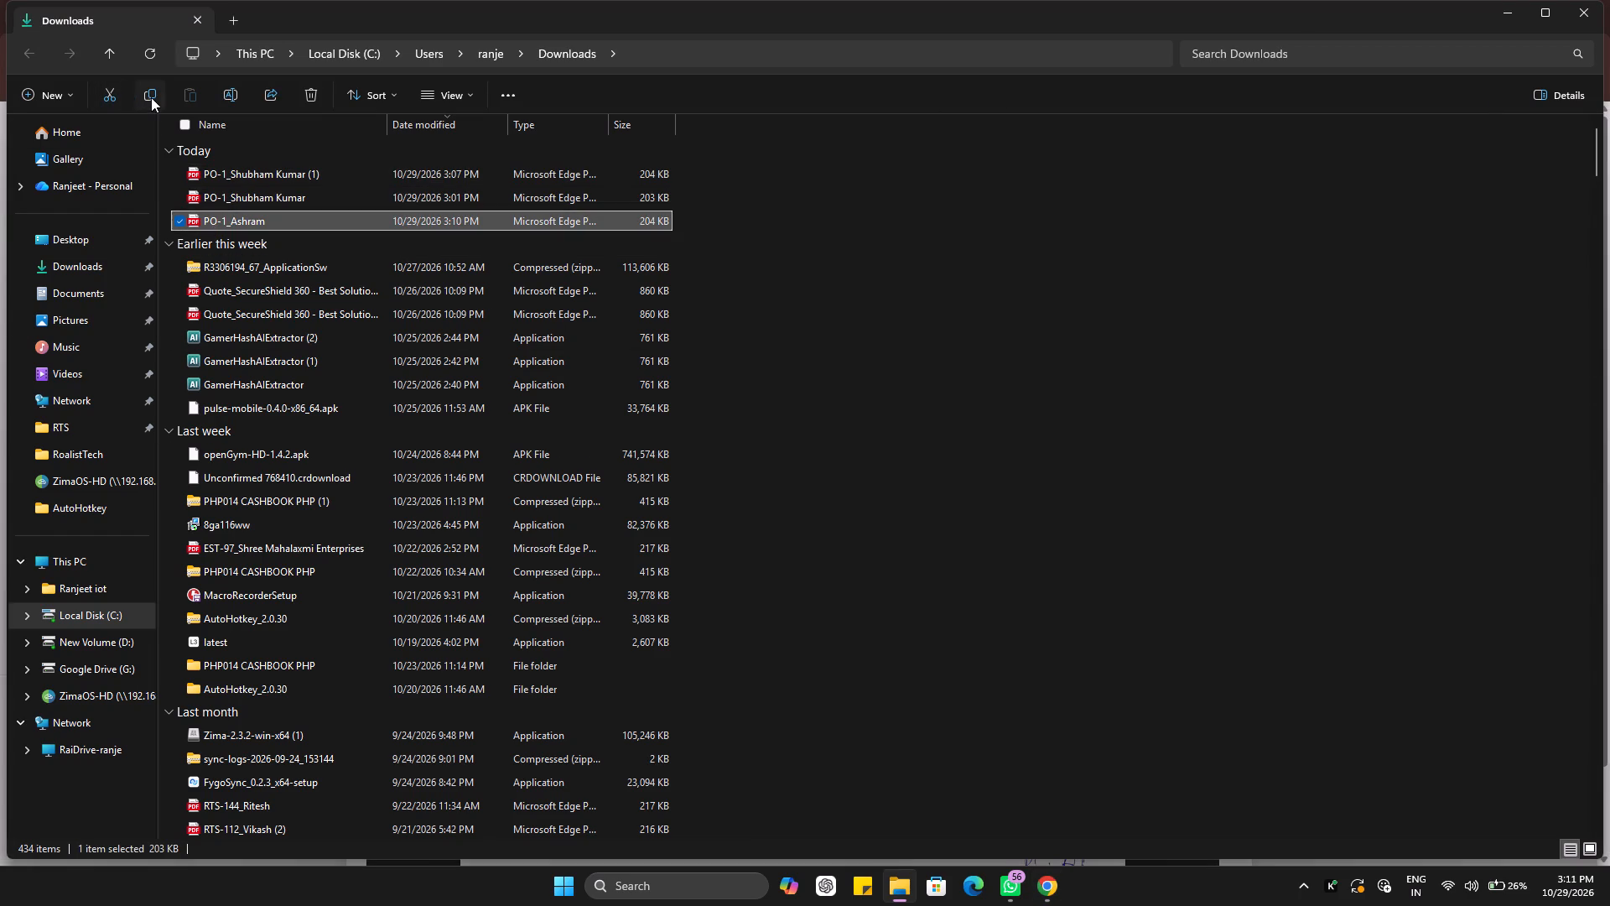
left_click(152, 95)
Switch back to the purchase order preview in Chrome.
left_click(1039, 862)
left_click(1050, 887)
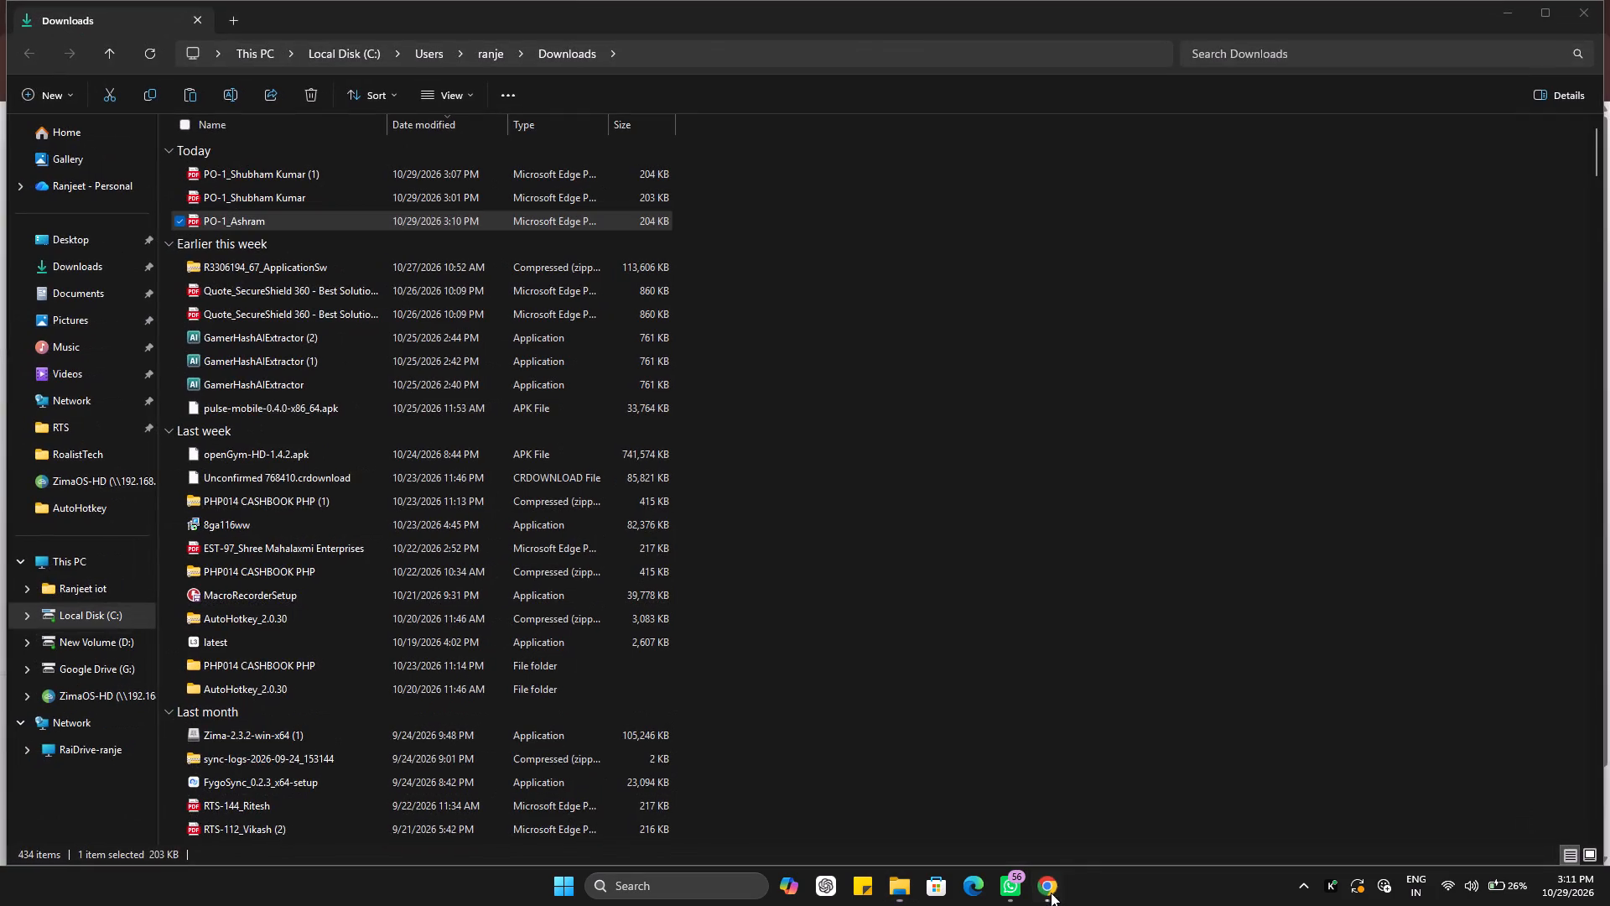
left_click(1051, 889)
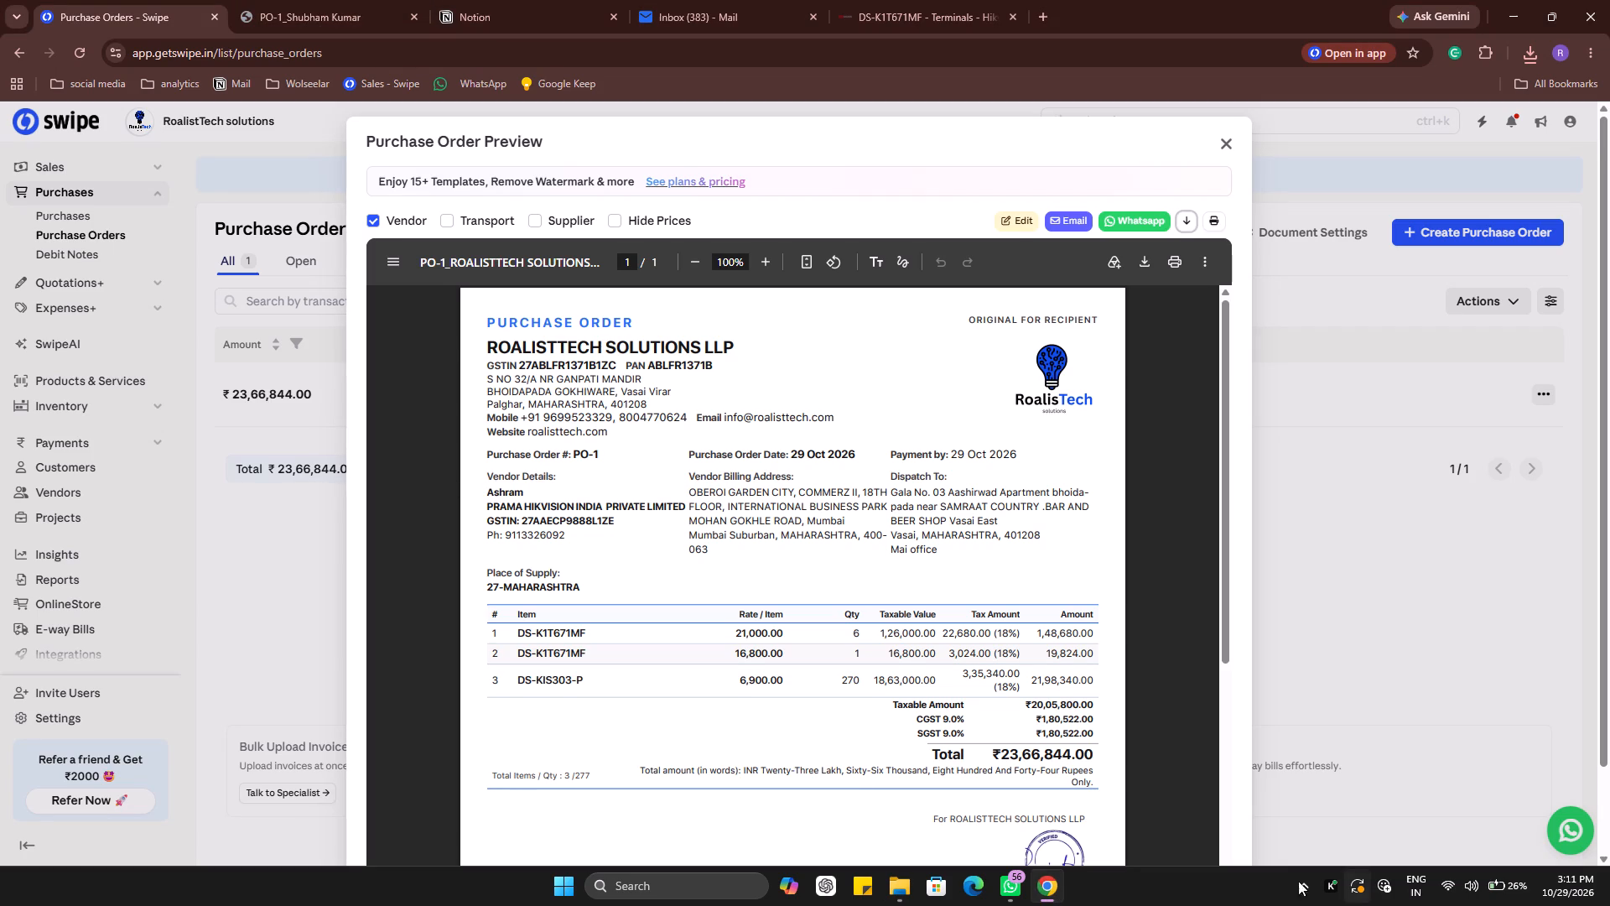
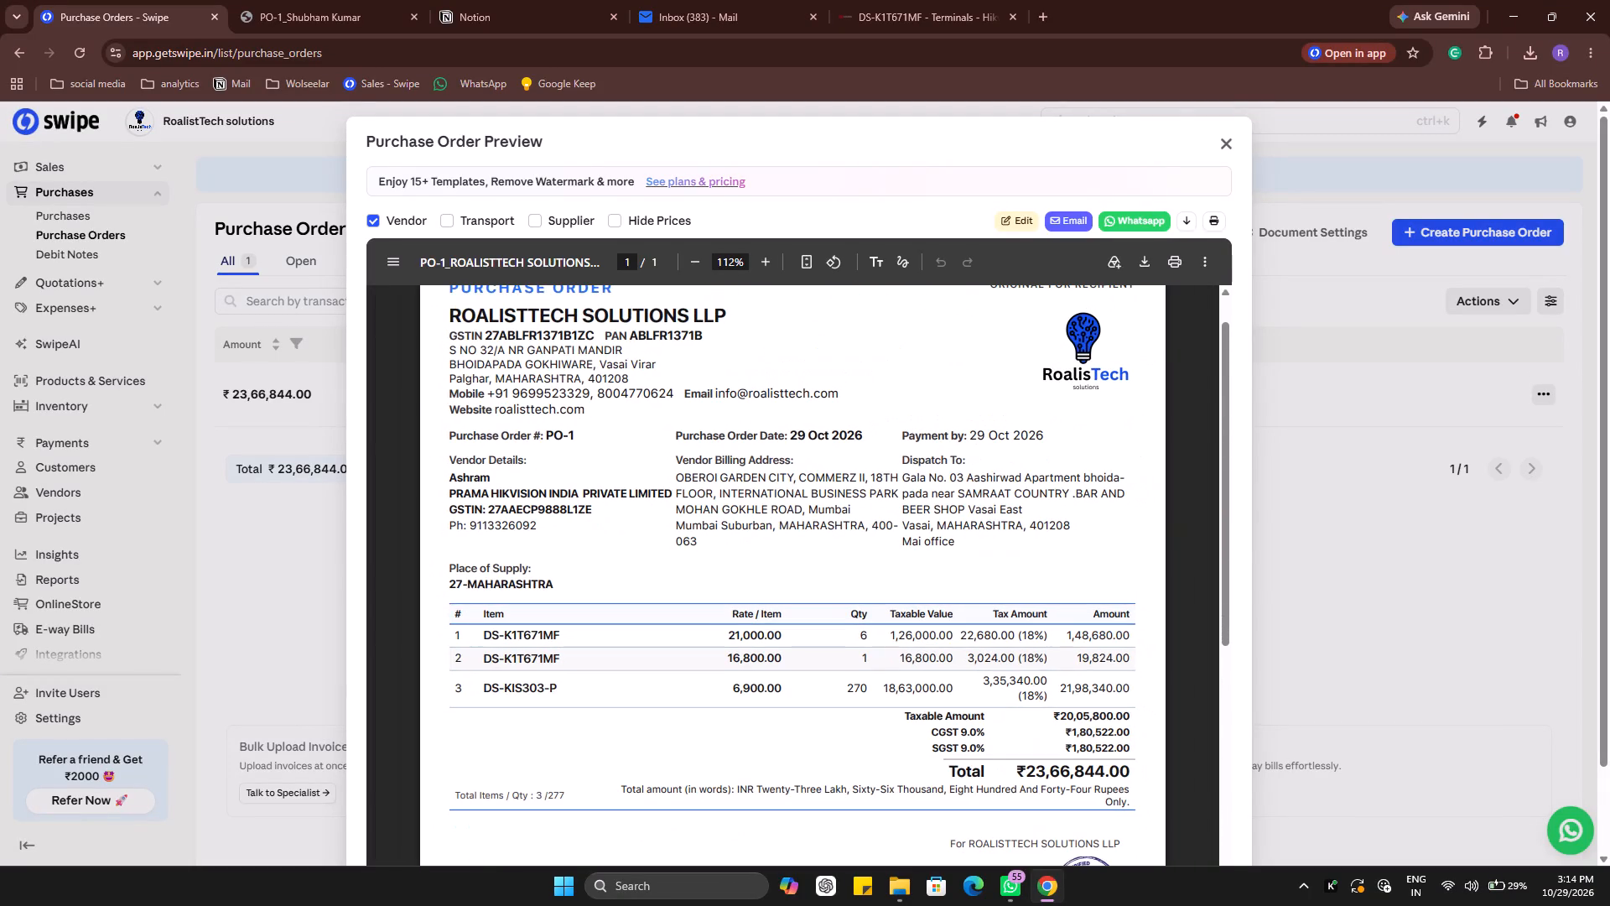
Review the PO-1 preview, examining the vendor and dispatch details, item rates, quantities, tax amounts, total and signature area.
scroll(1150, 319, "down", 1)
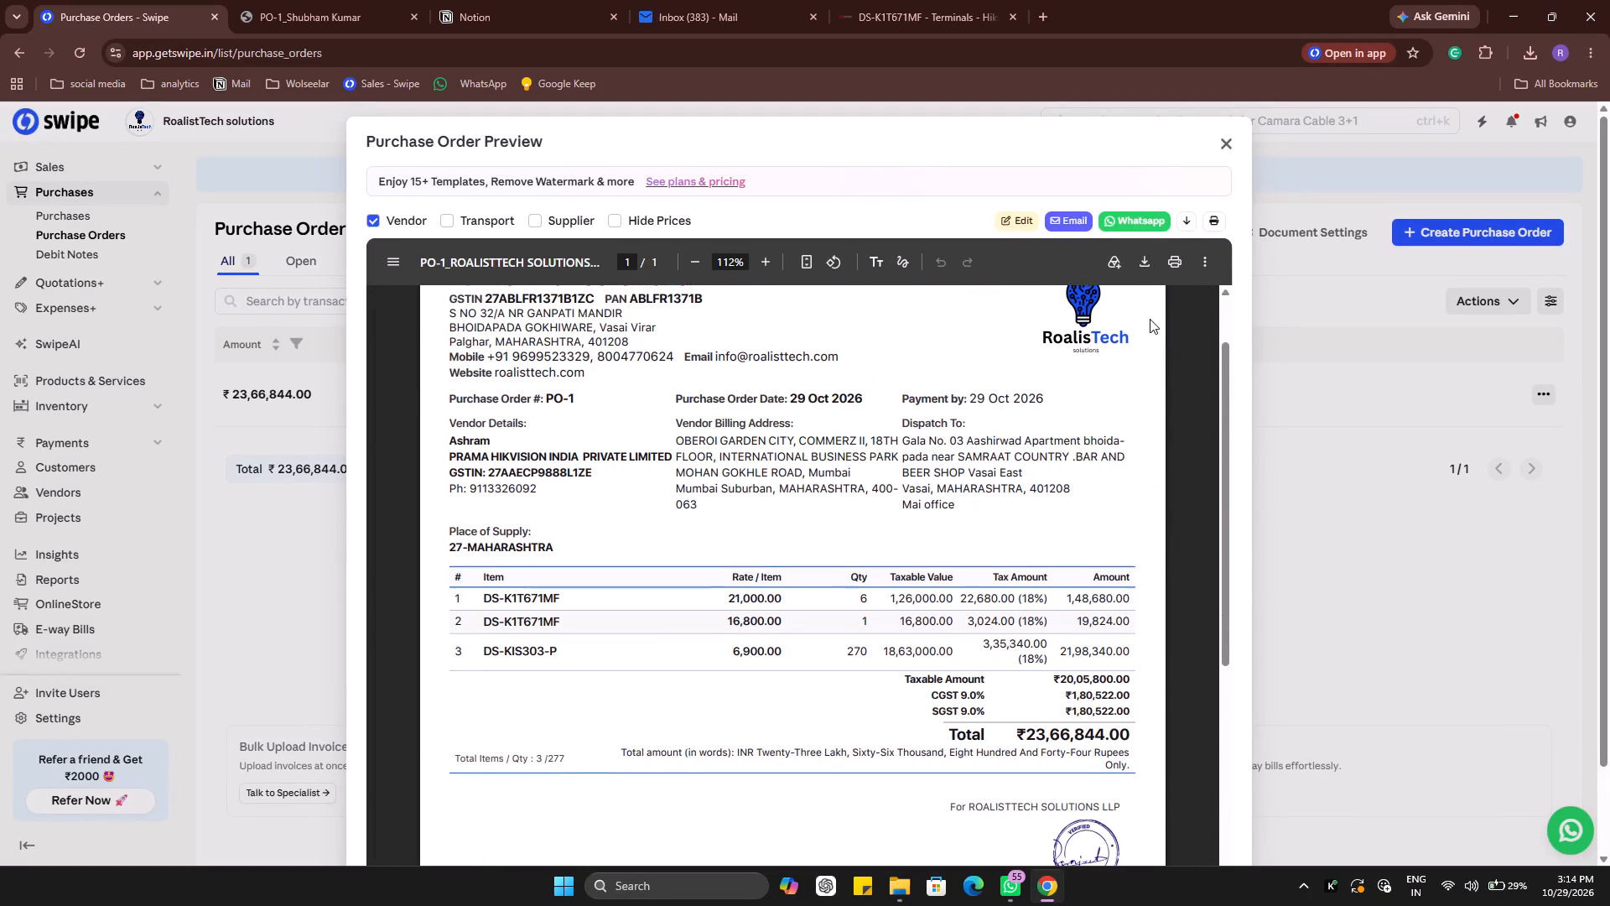
scroll(1150, 319, "down", 1)
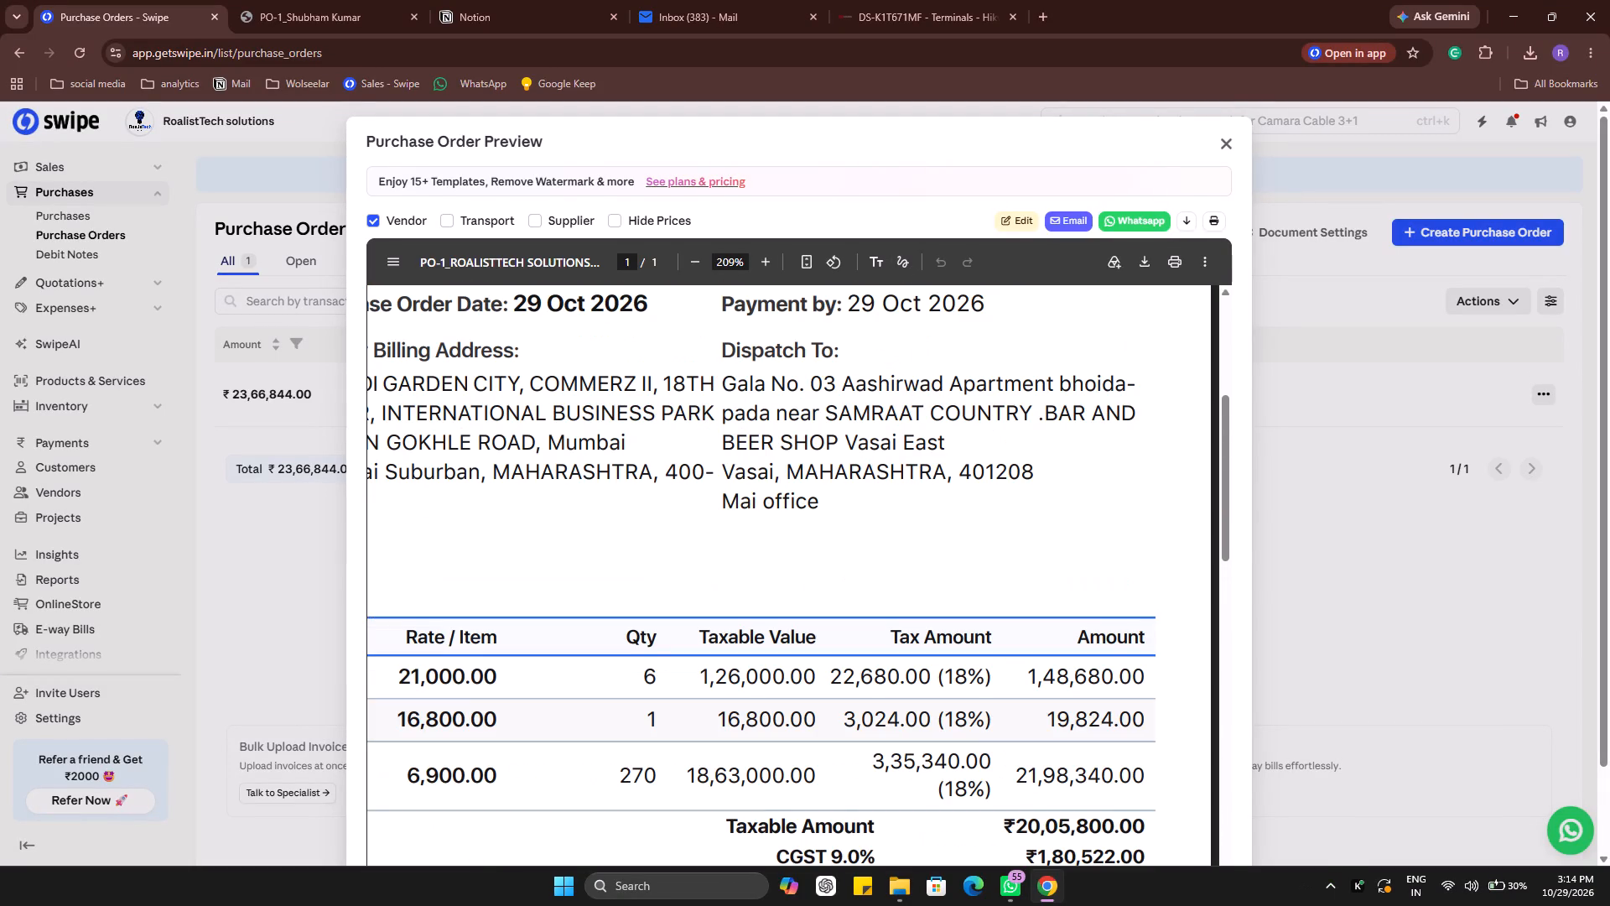
scroll(1002, 428, "down", 2)
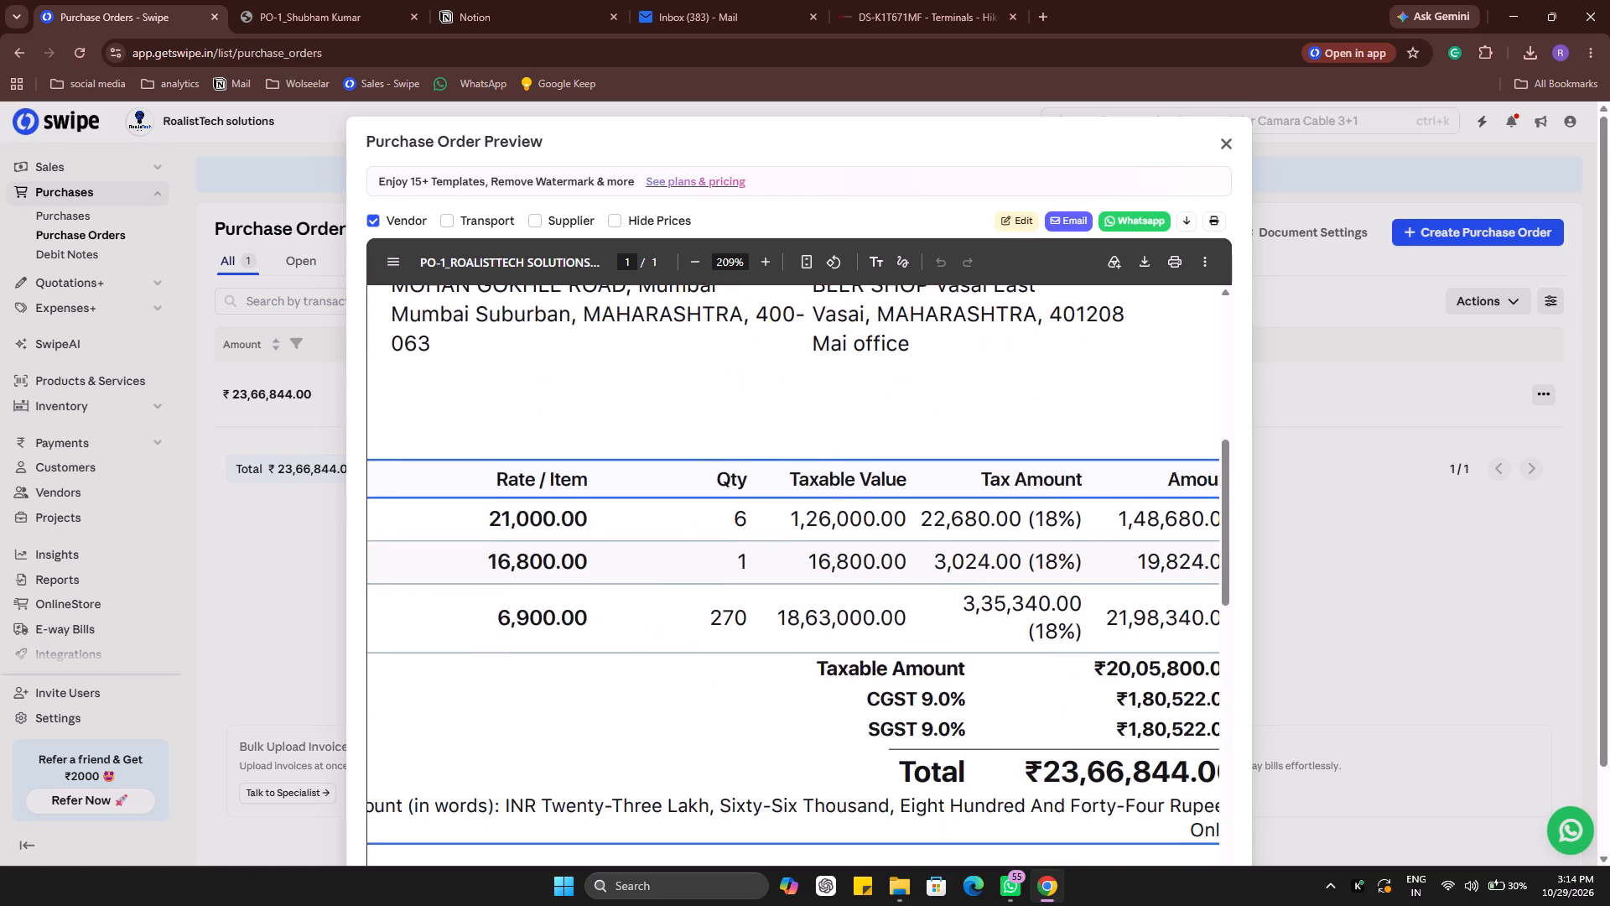
scroll(1002, 428, "down", 1)
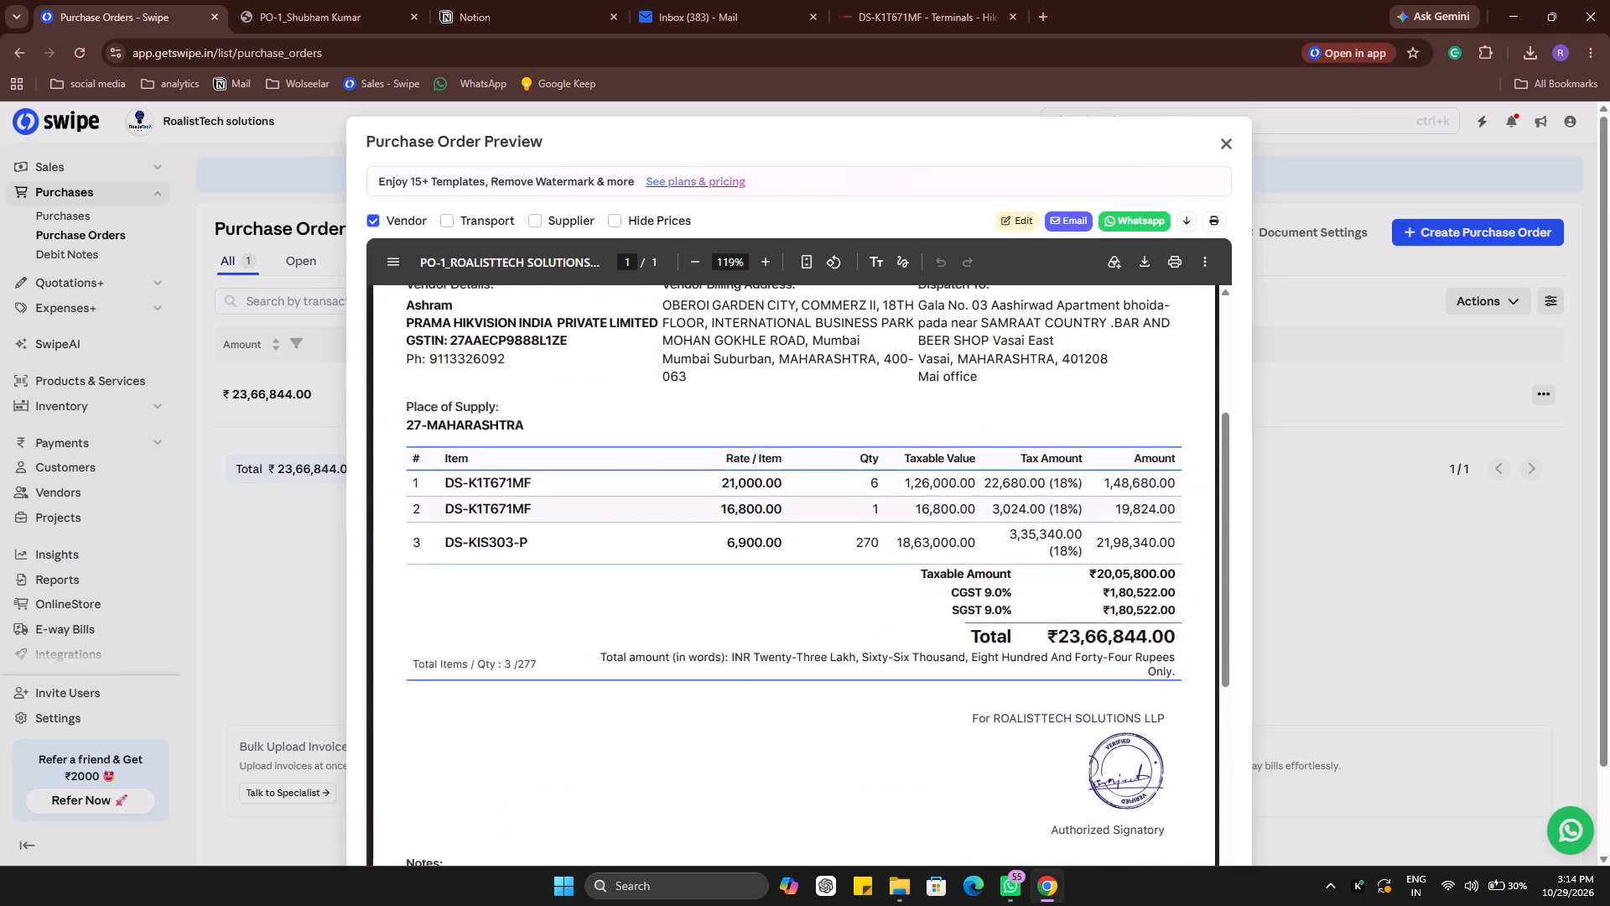
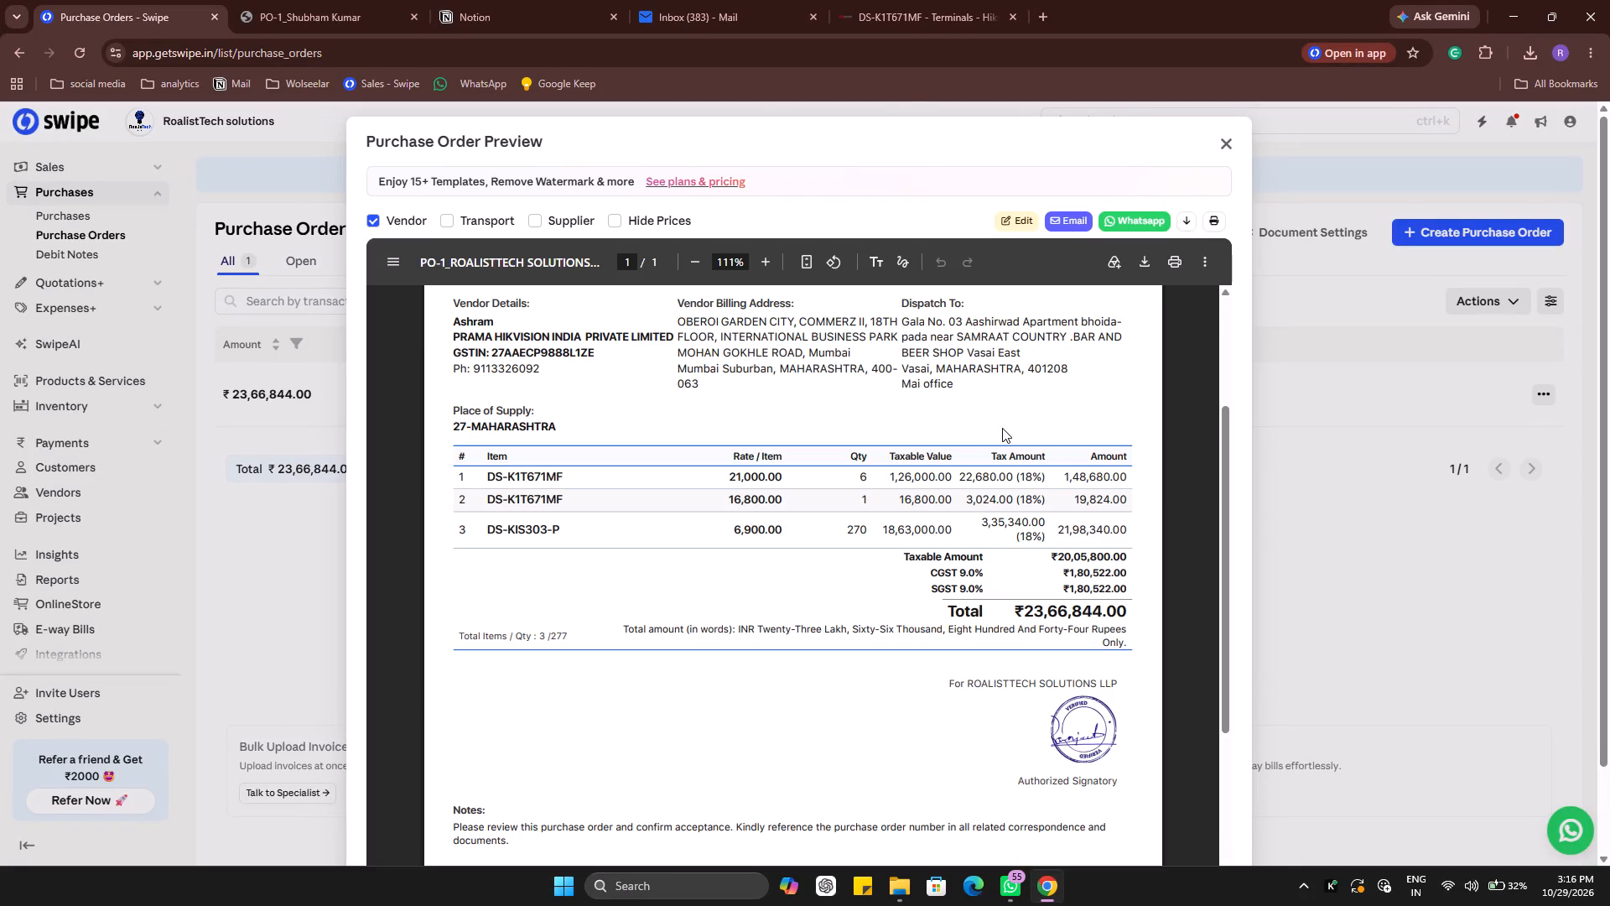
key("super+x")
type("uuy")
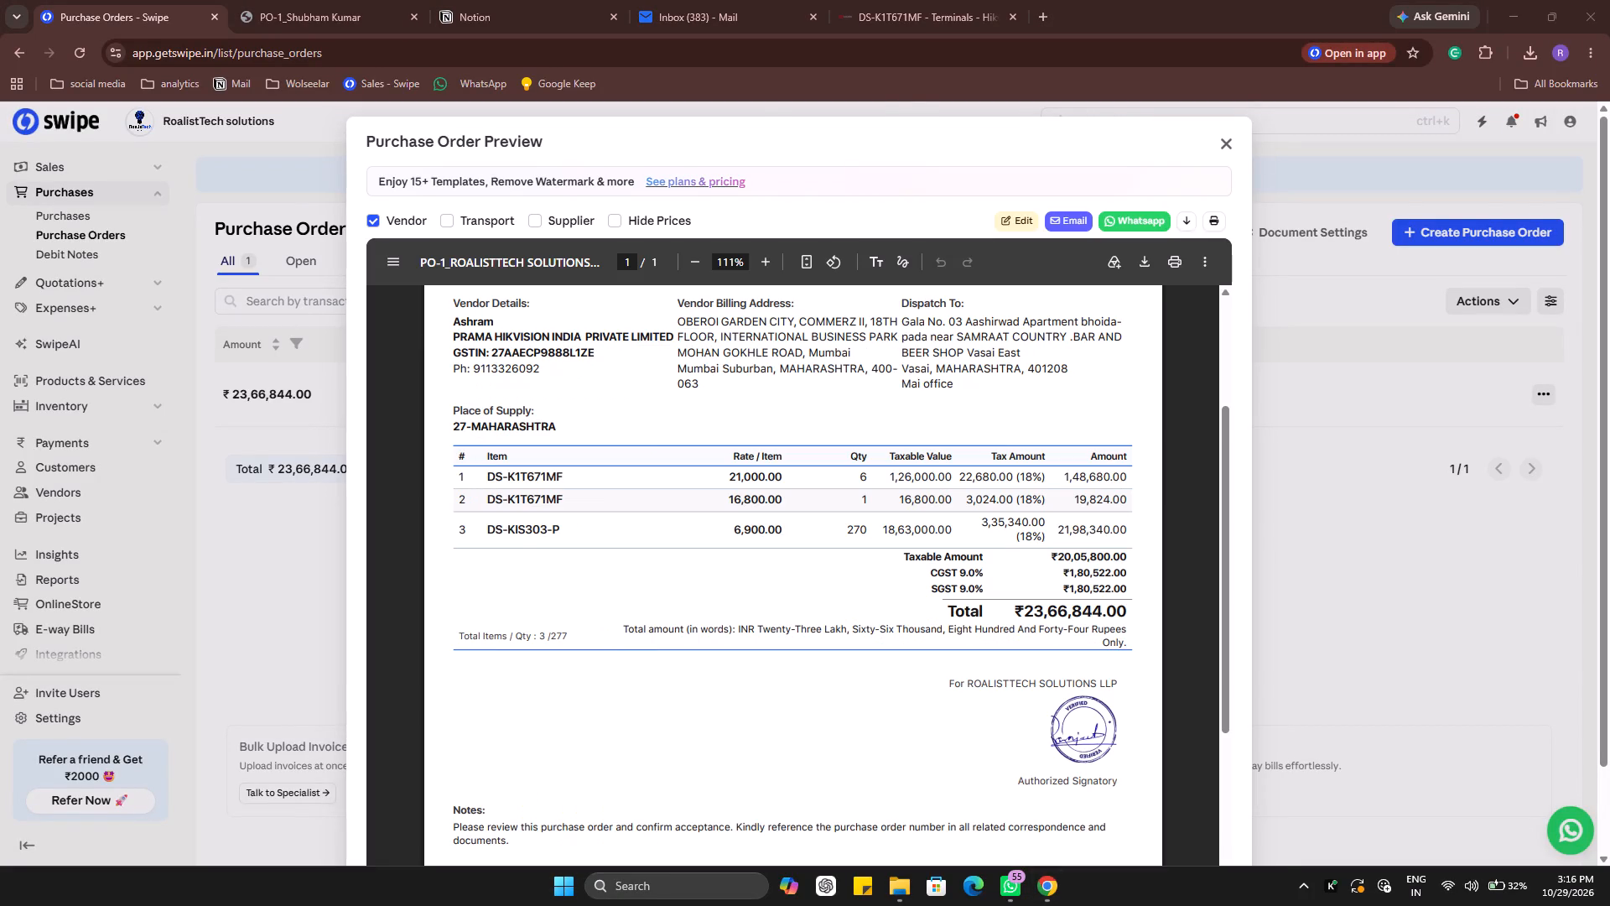